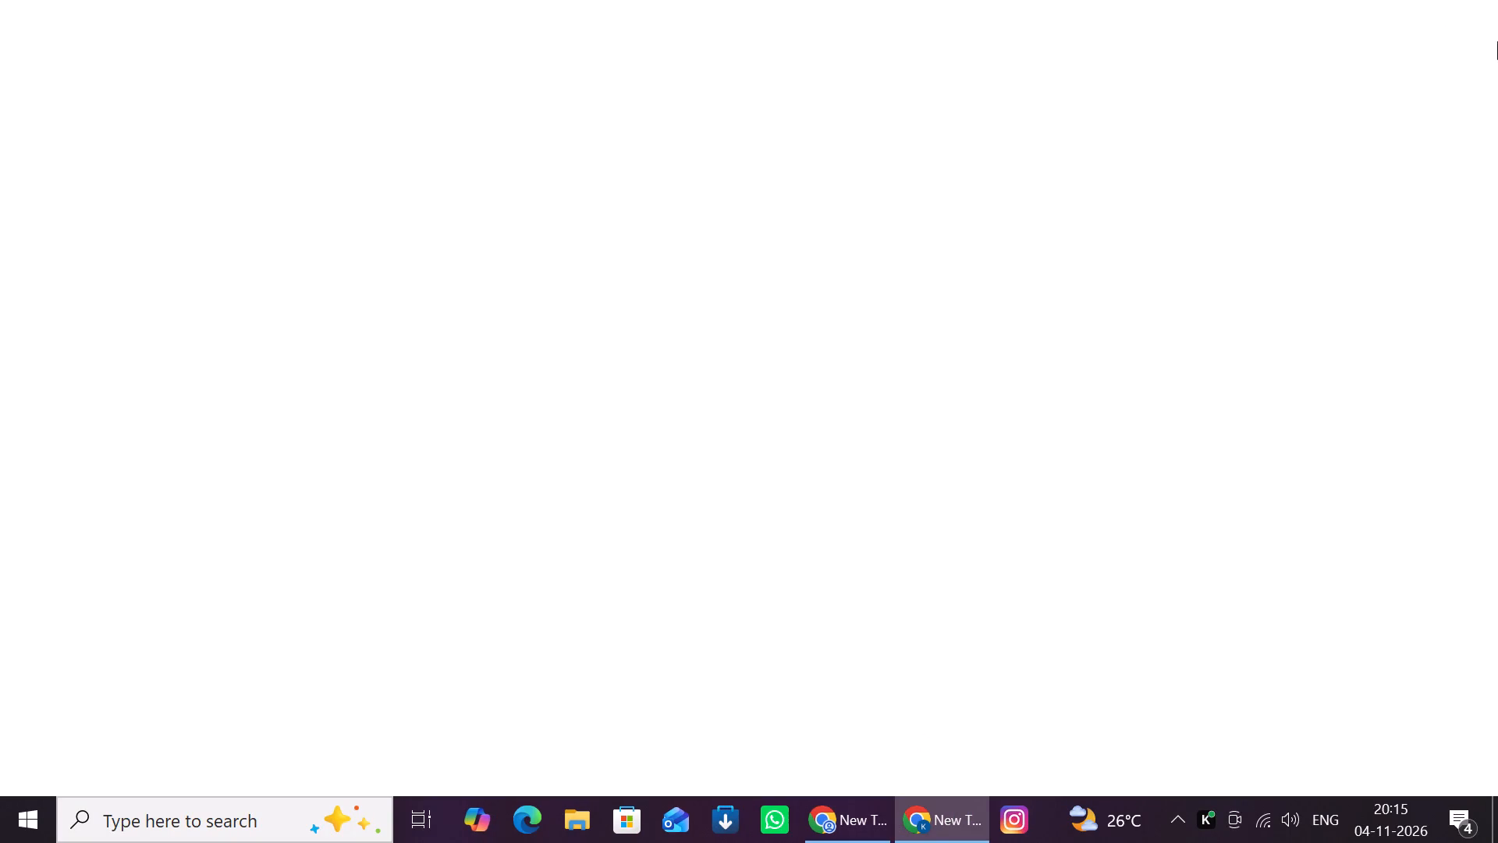
Search Google for canva photo editor, open the Canva photo editor result and go to Canva's home page.
left_click(1486, 0)
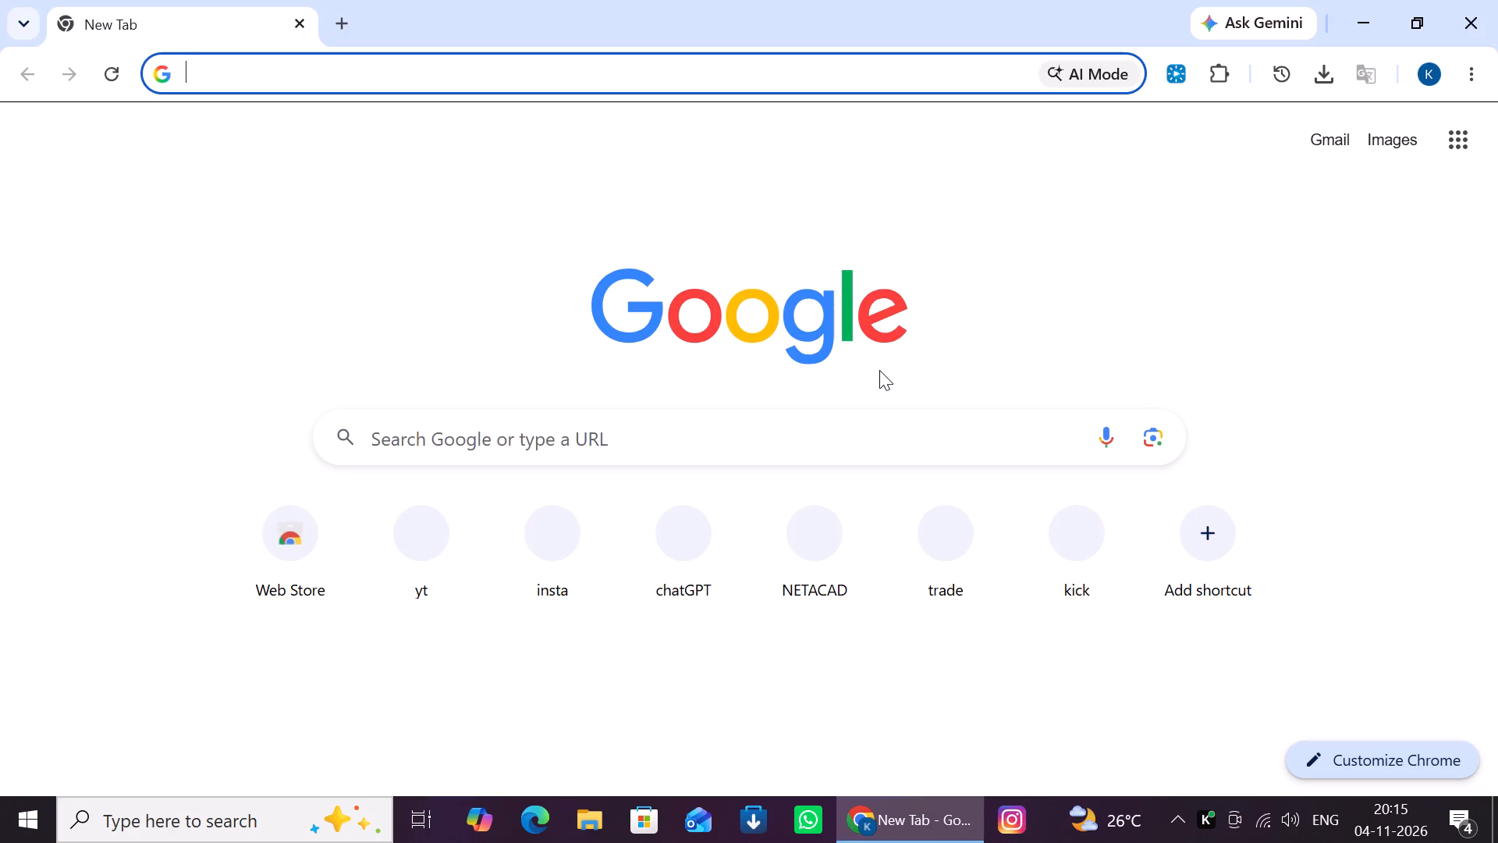
left_click(558, 418)
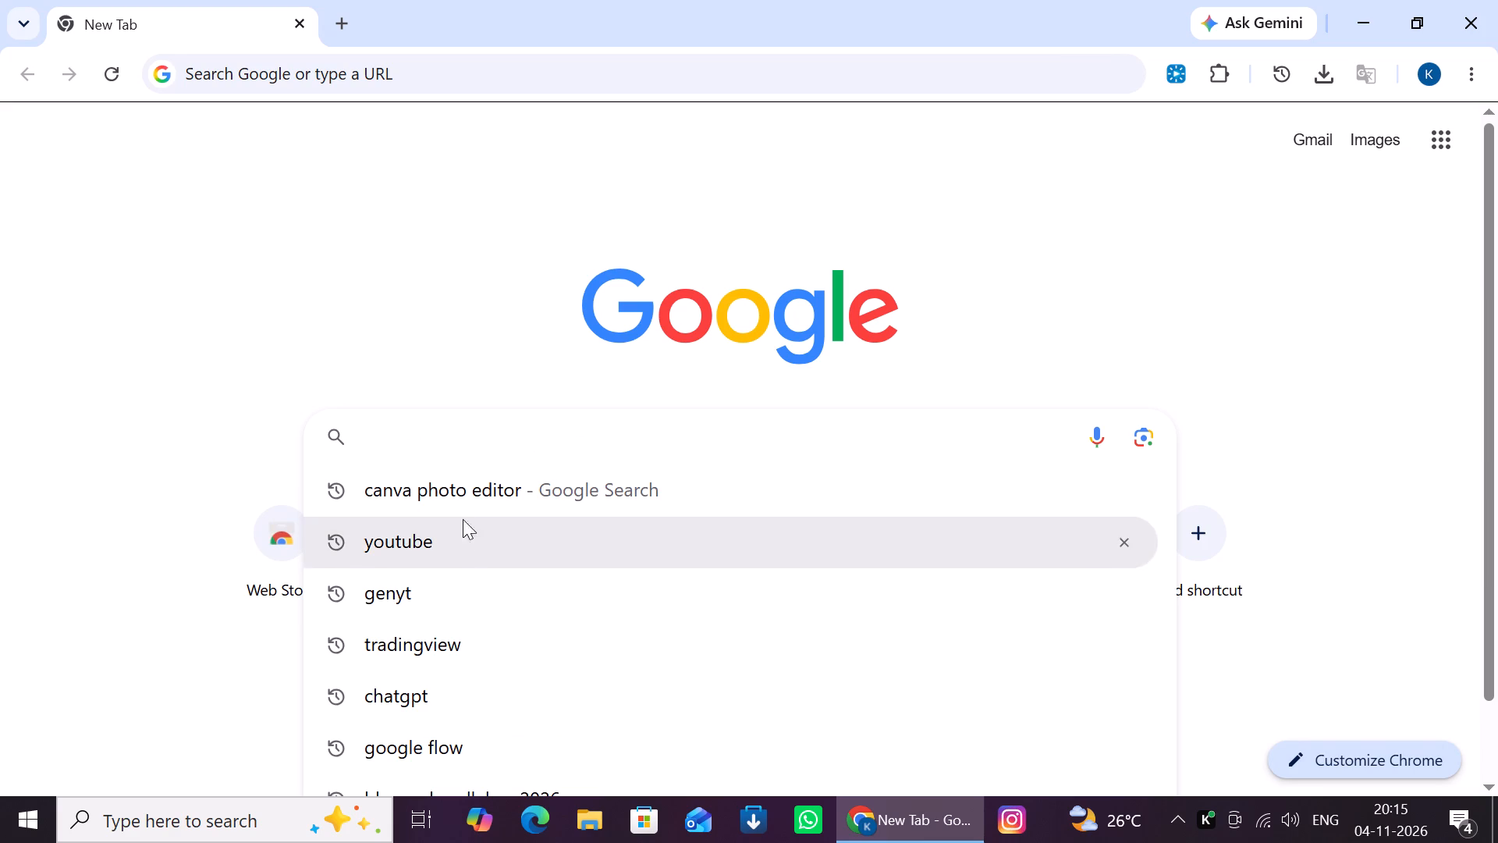
left_click(469, 494)
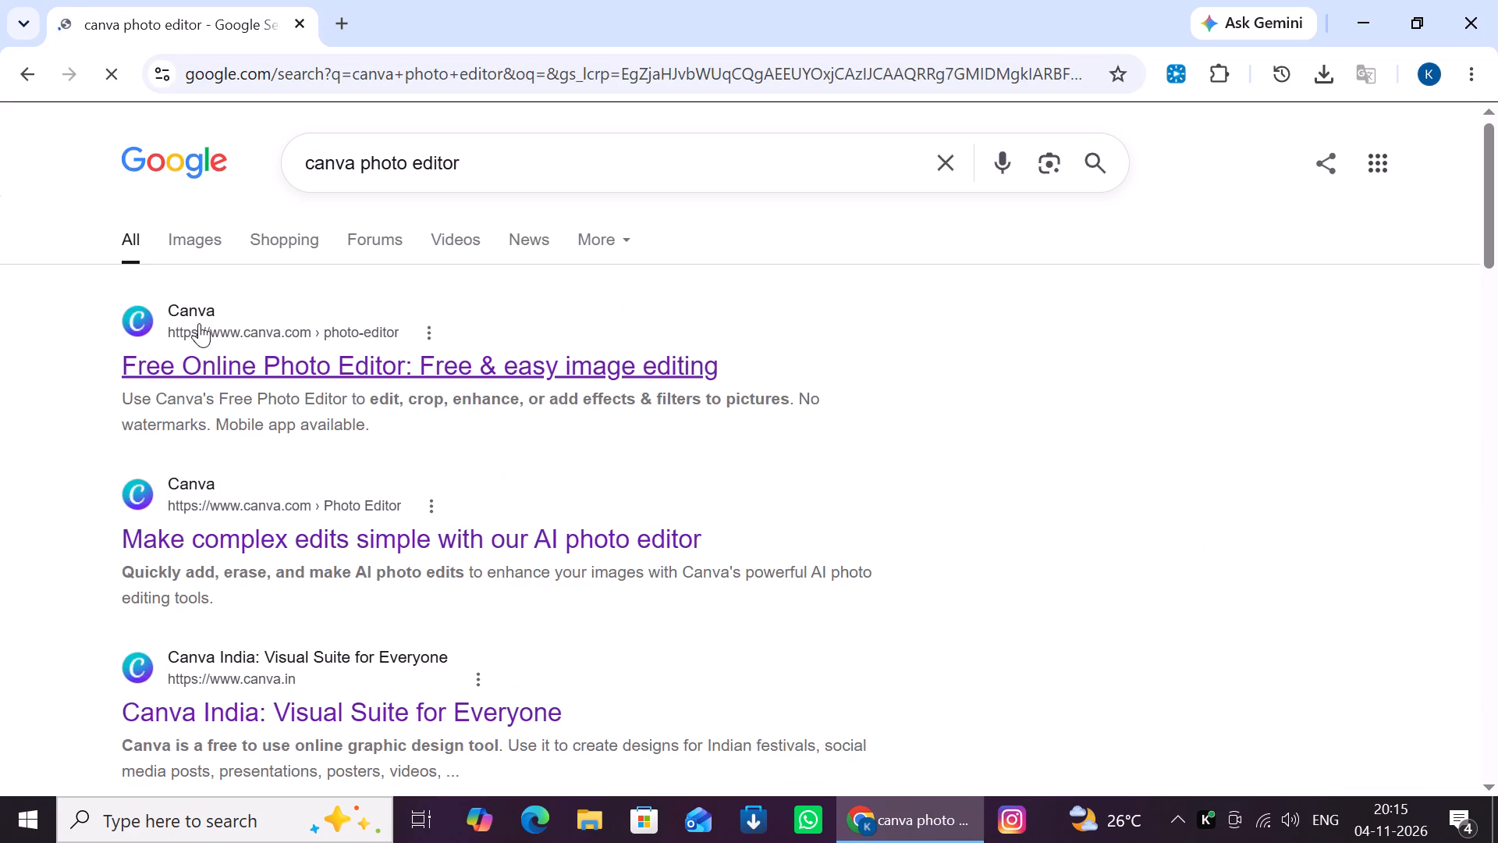
left_click(190, 314)
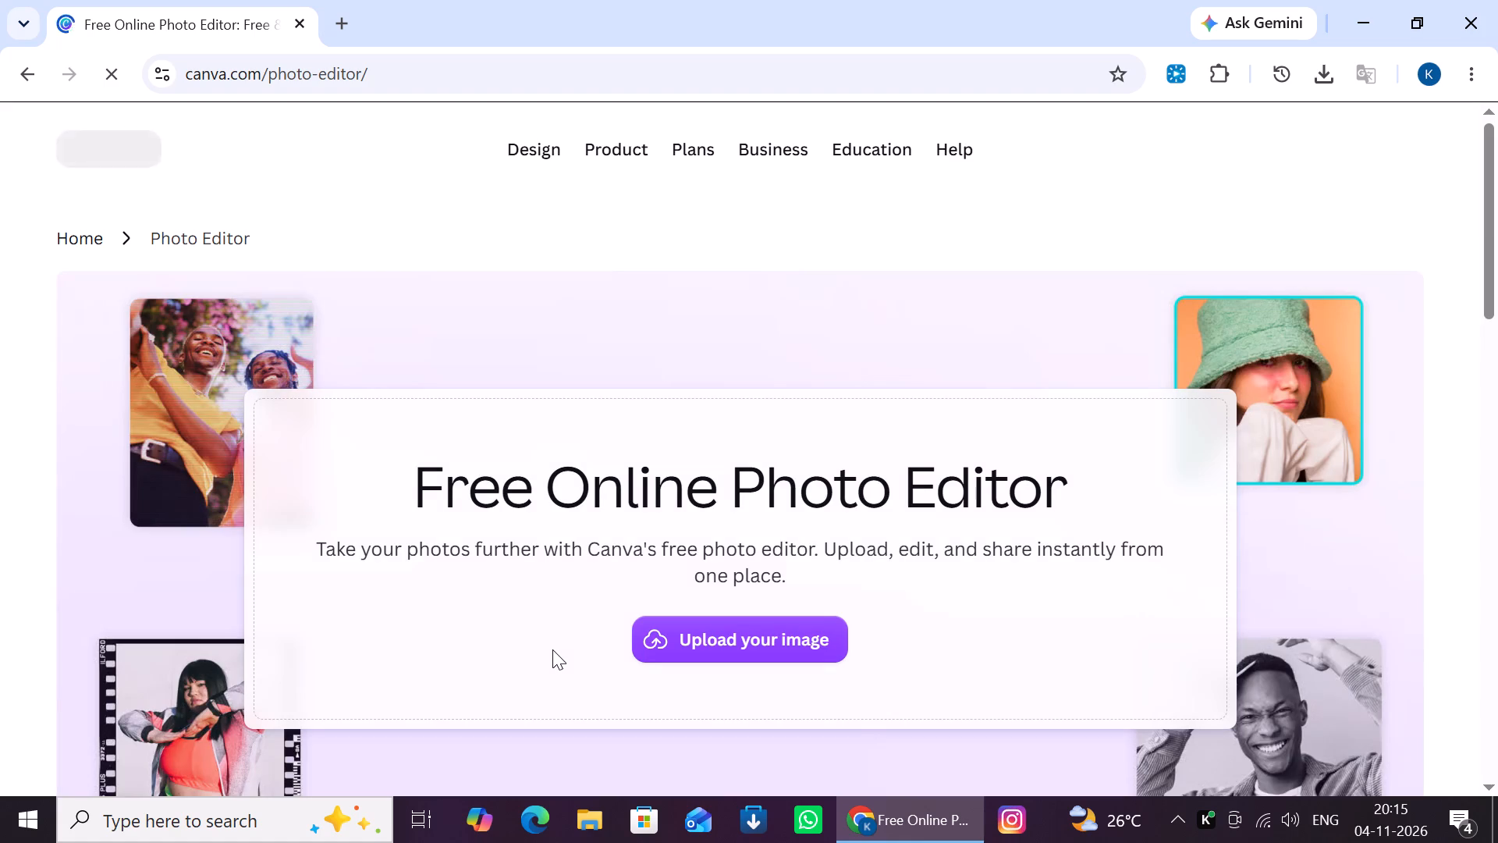
left_click(104, 163)
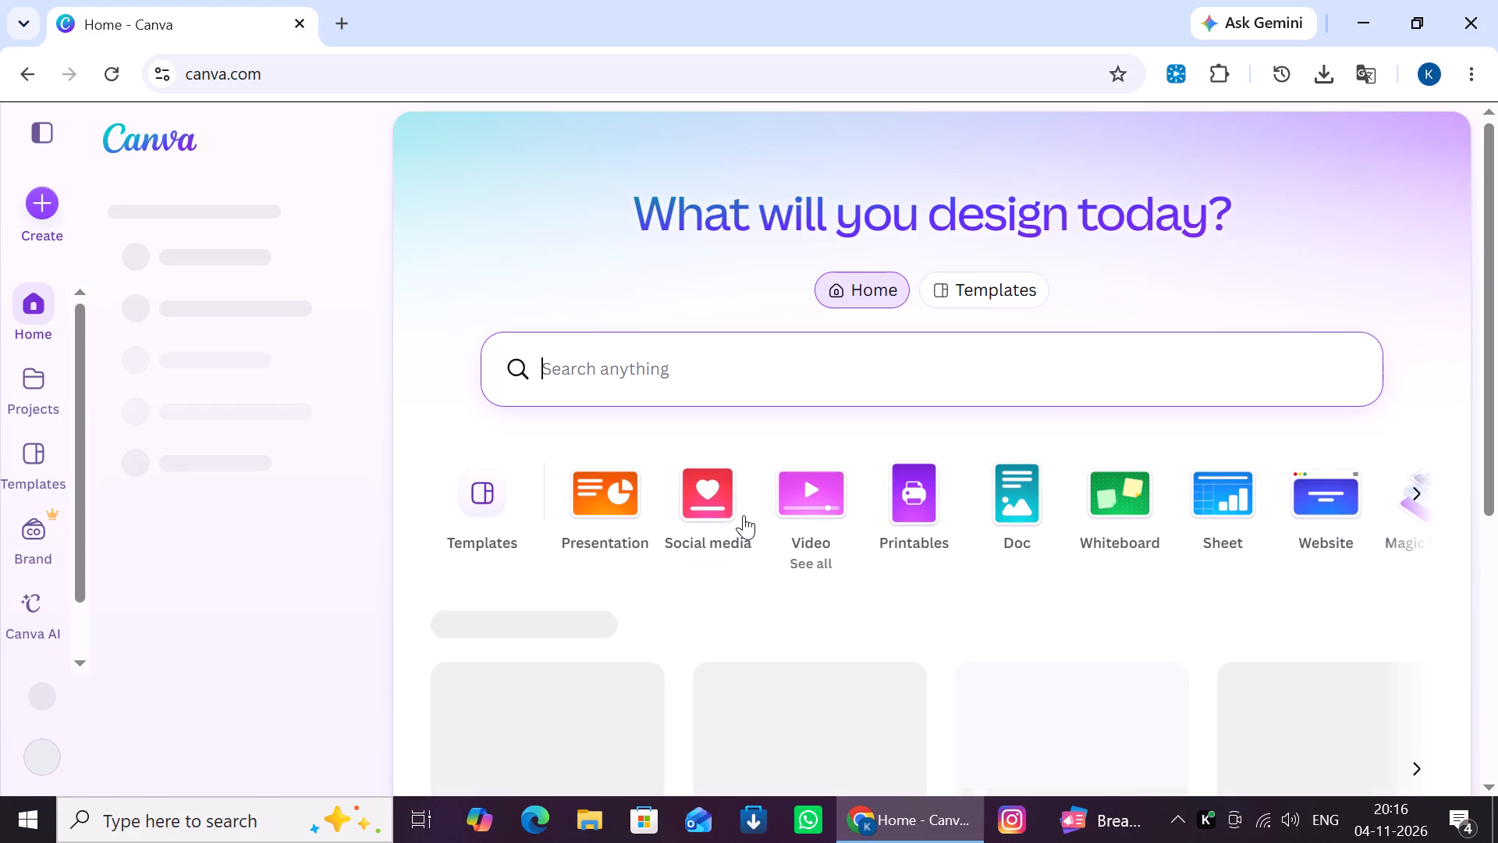
Create a new blank Instagram Story design from the social media formats.
left_click(698, 500)
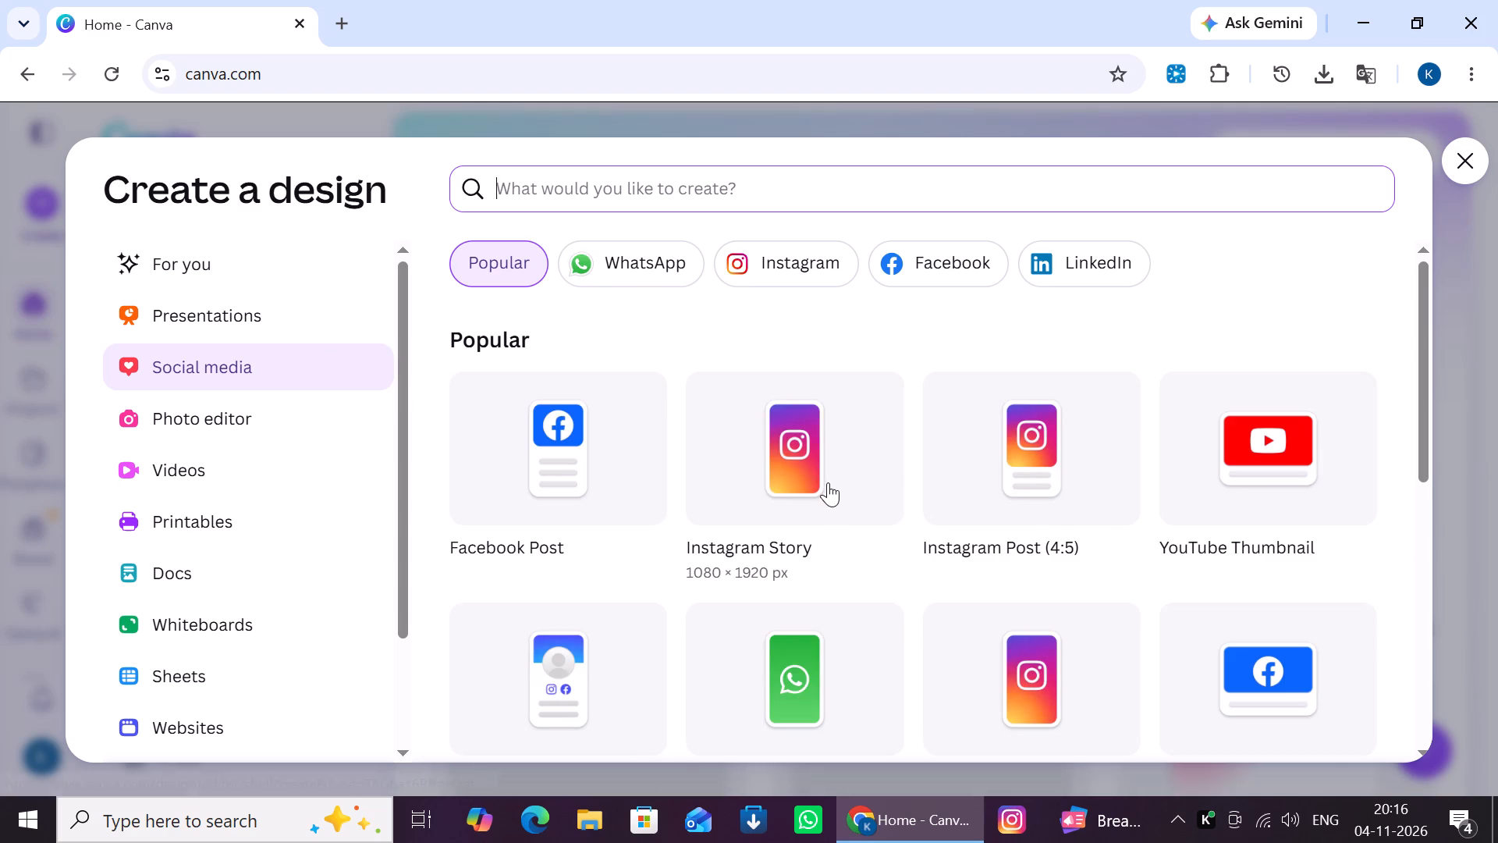
left_click(770, 411)
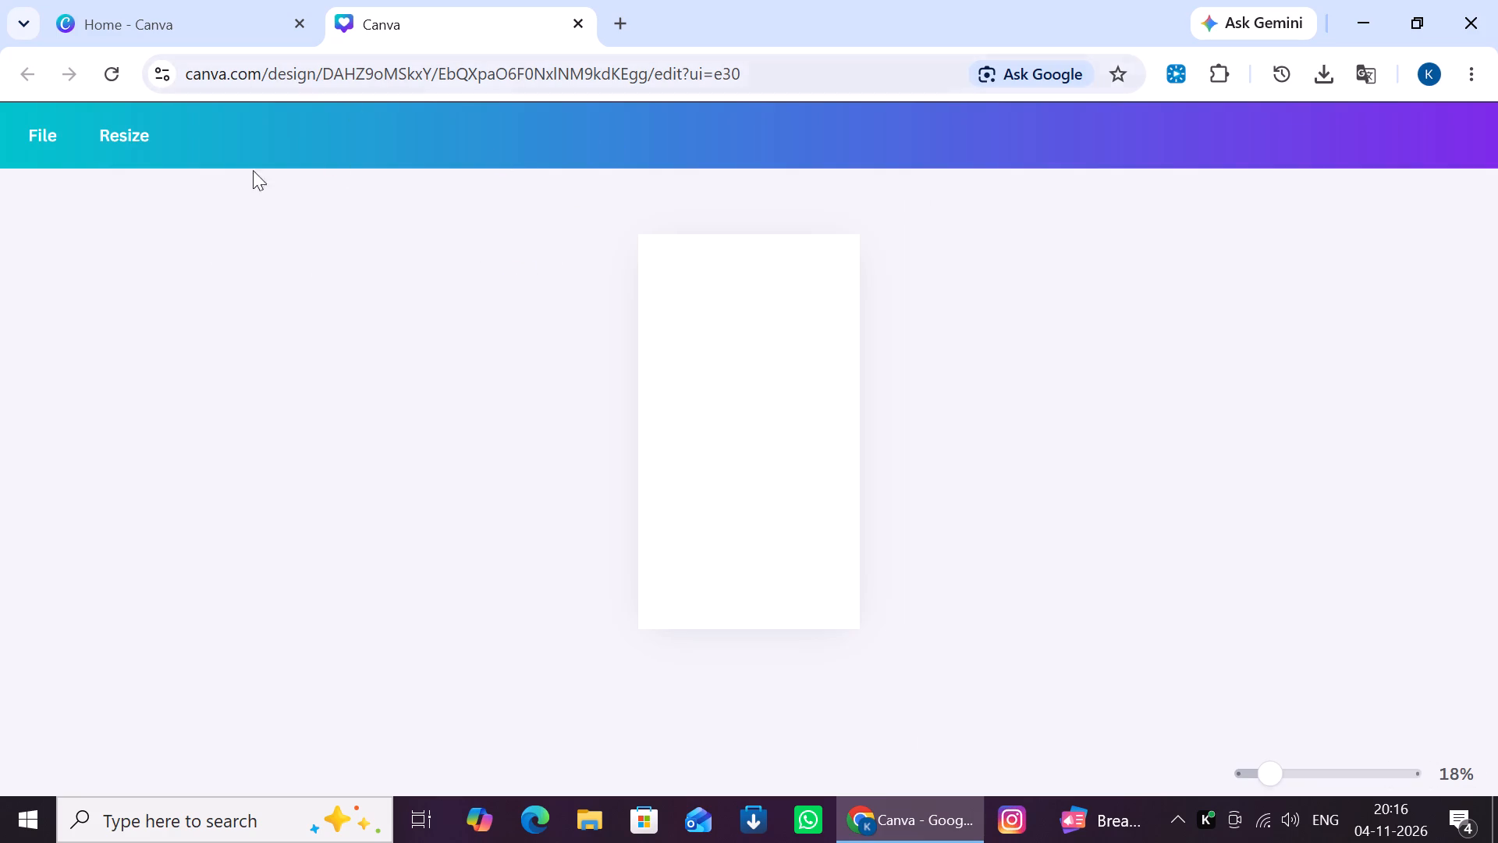
Add the pink floral pattern from the recently used elements and enlarge and position it to cover the whole page as background.
left_click(37, 298)
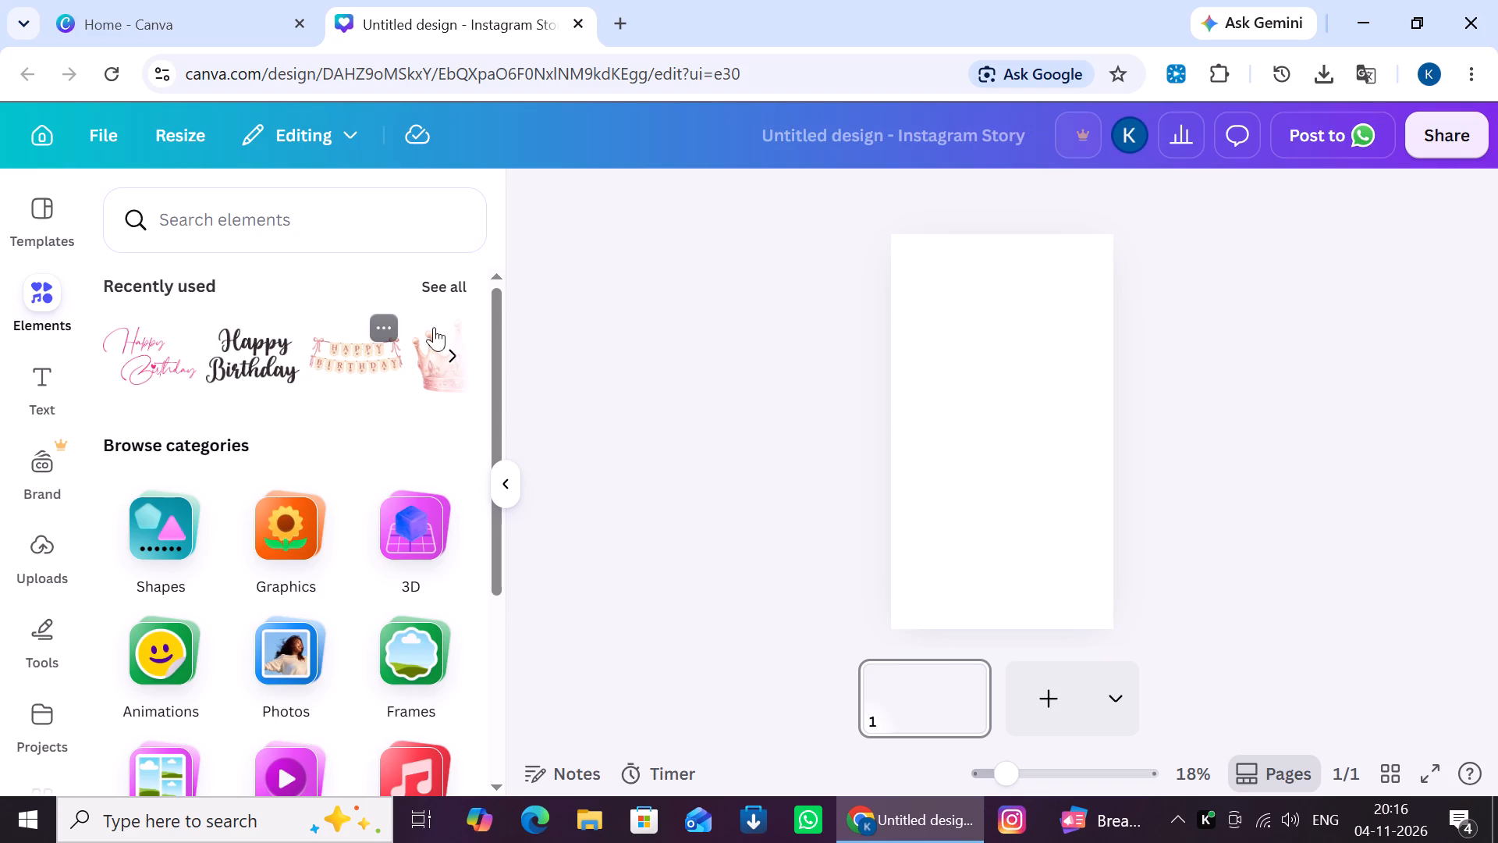
left_click(449, 287)
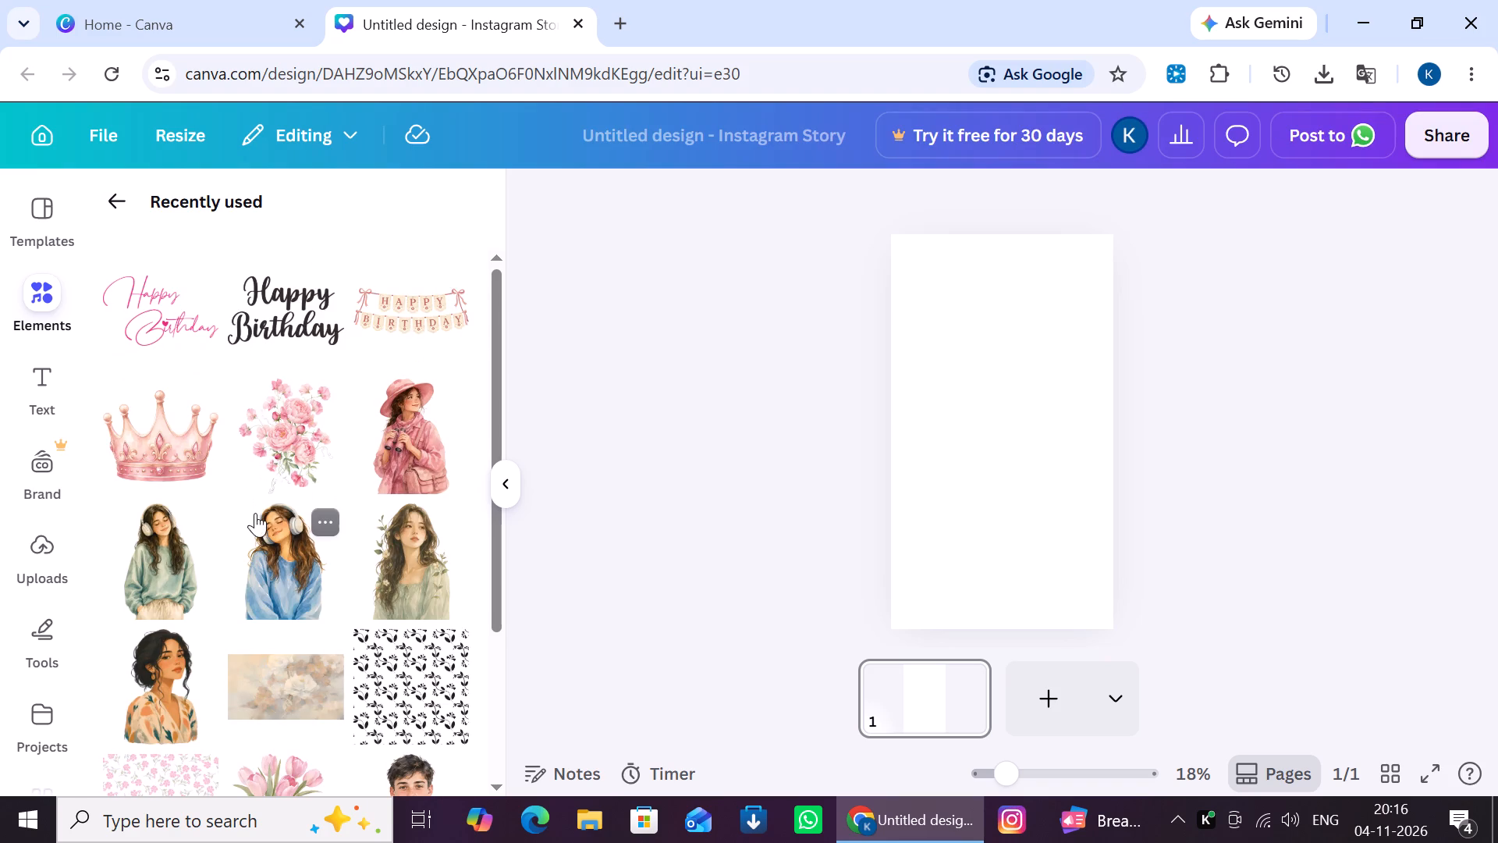
scroll(175, 683, "down", 1)
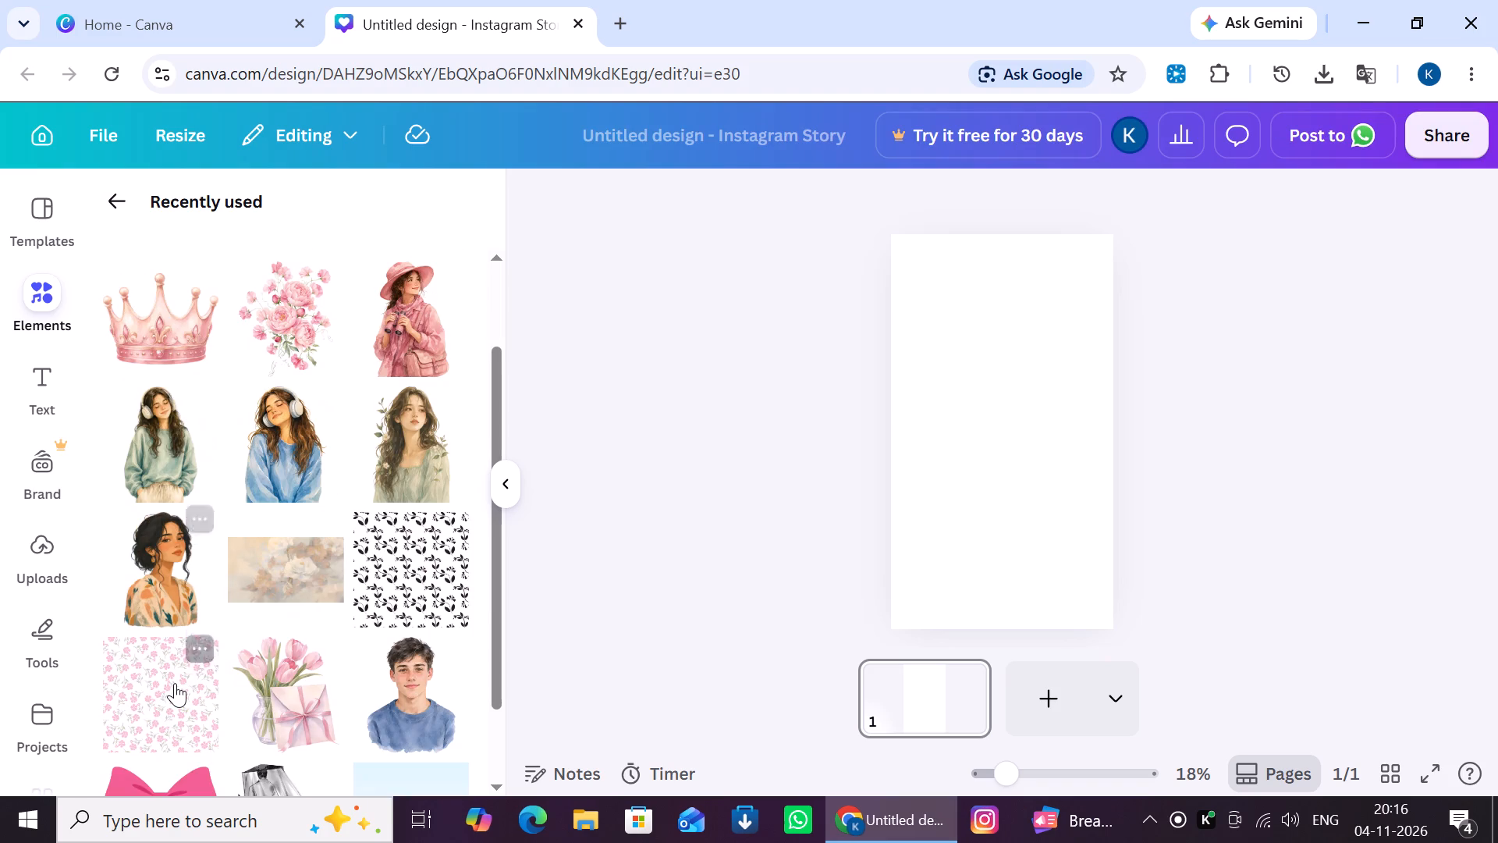
left_click(175, 682)
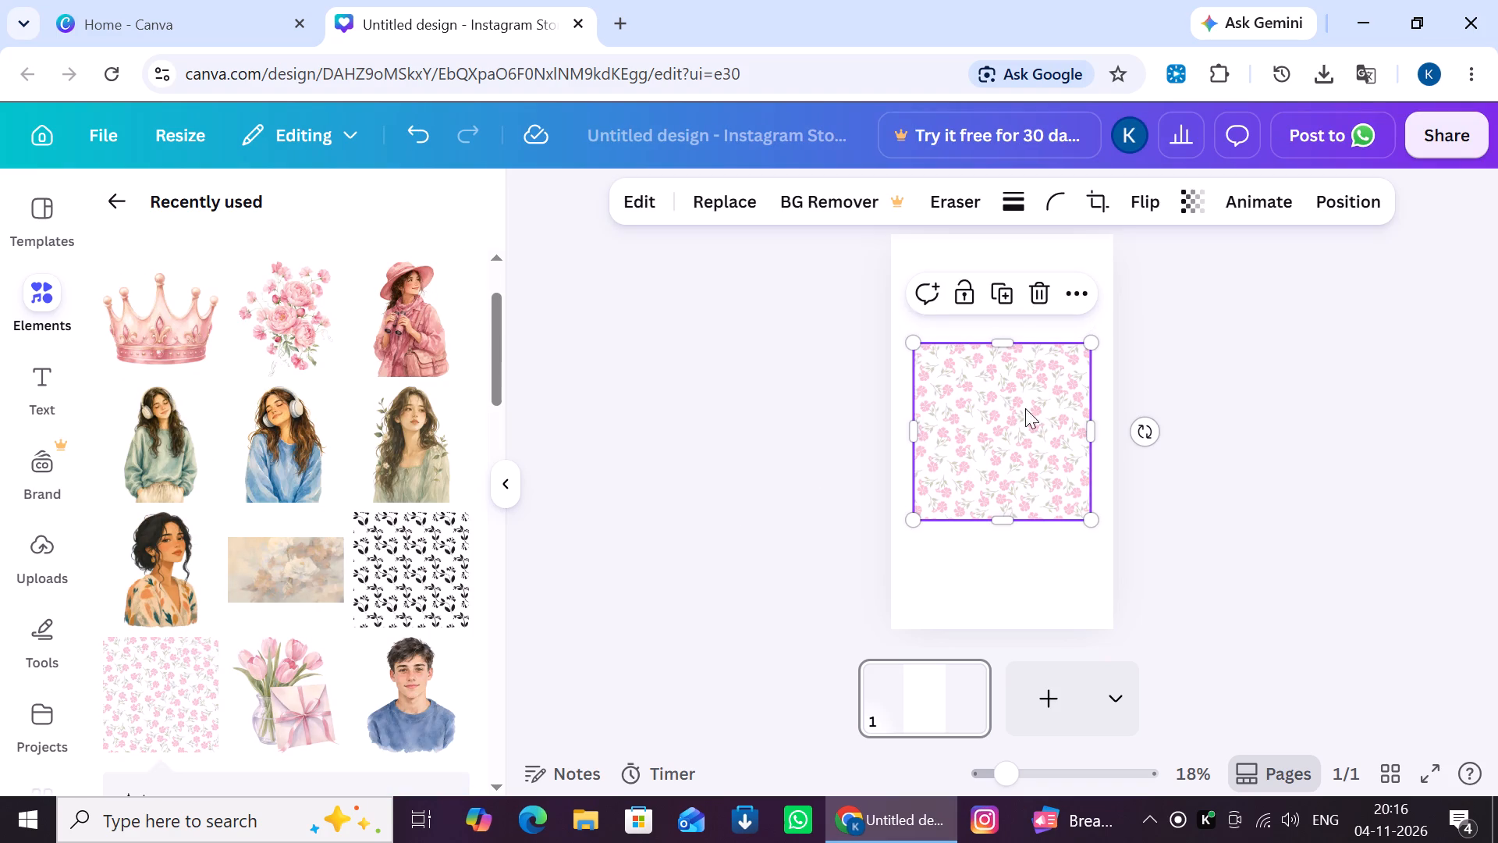
left_click_drag(915, 521, 711, 748)
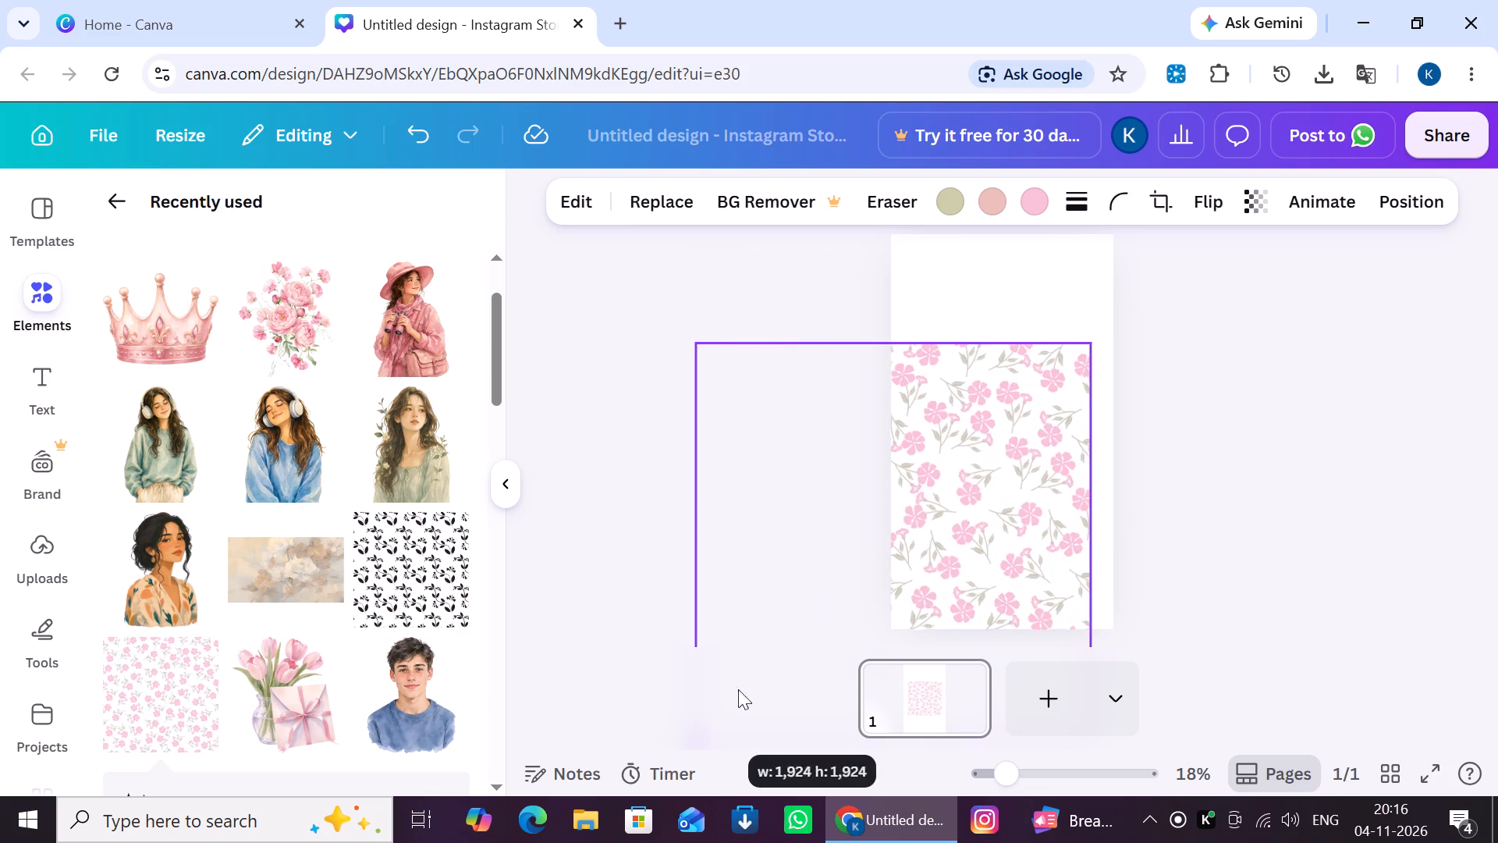
left_click_drag(953, 530, 1063, 375)
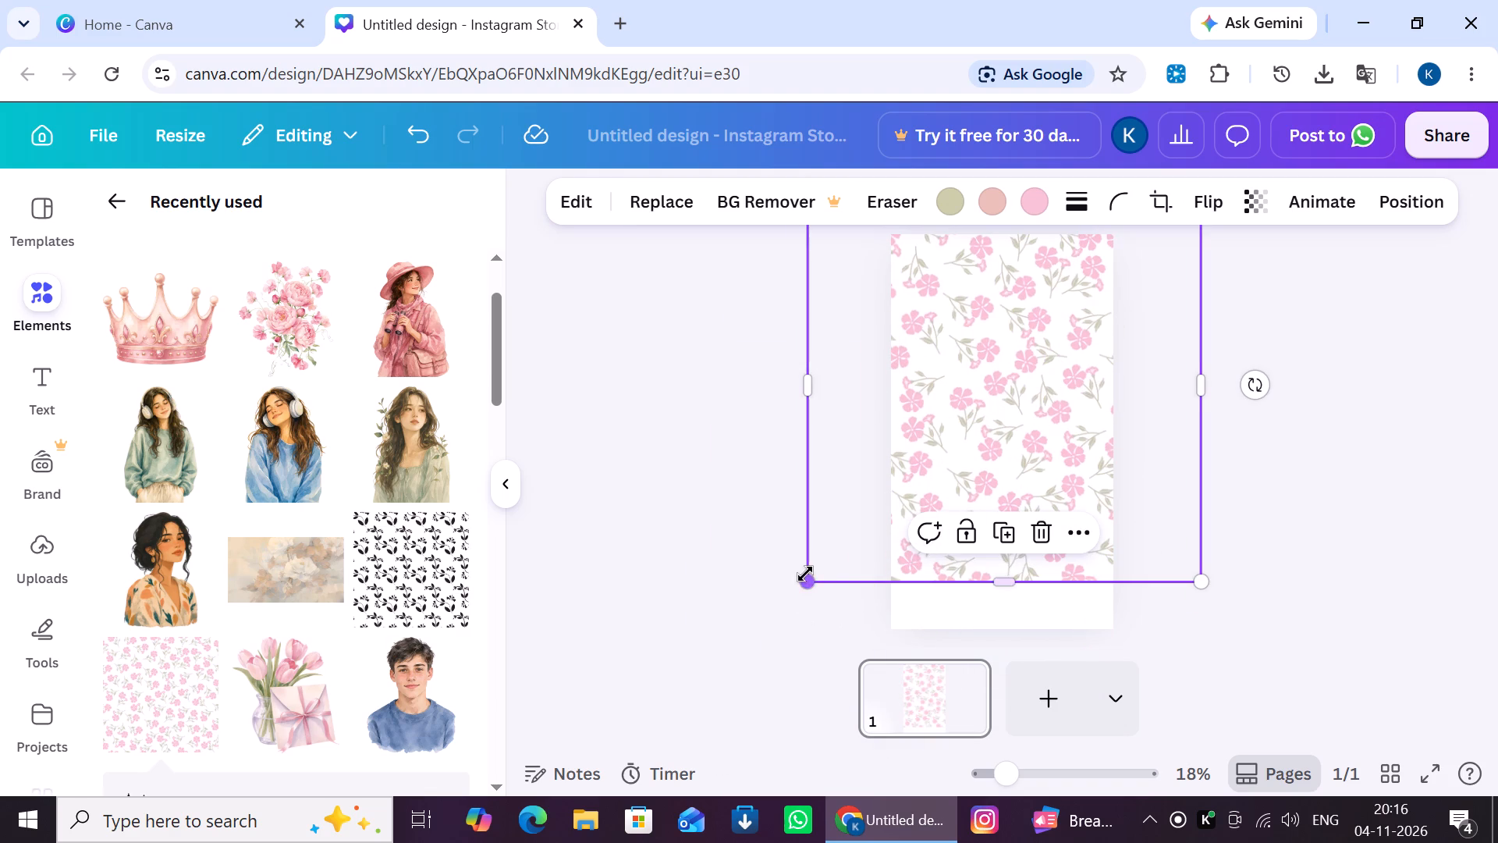
left_click_drag(804, 574, 780, 678)
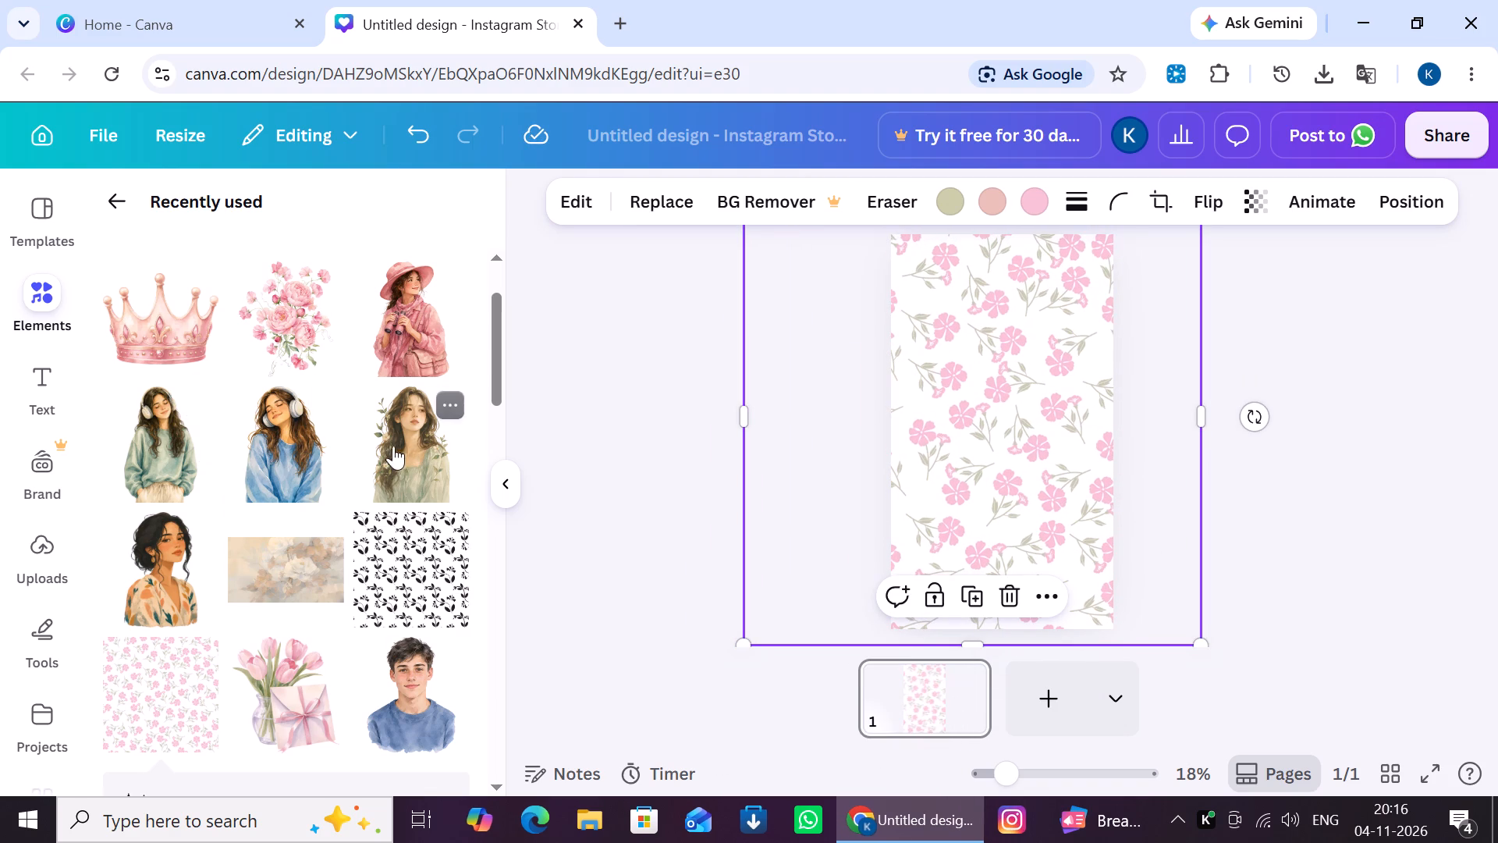
Add the illustration of the dark-haired woman in a leaf-patterned blouse to the page and shrink it to about half the page width.
left_click(177, 574)
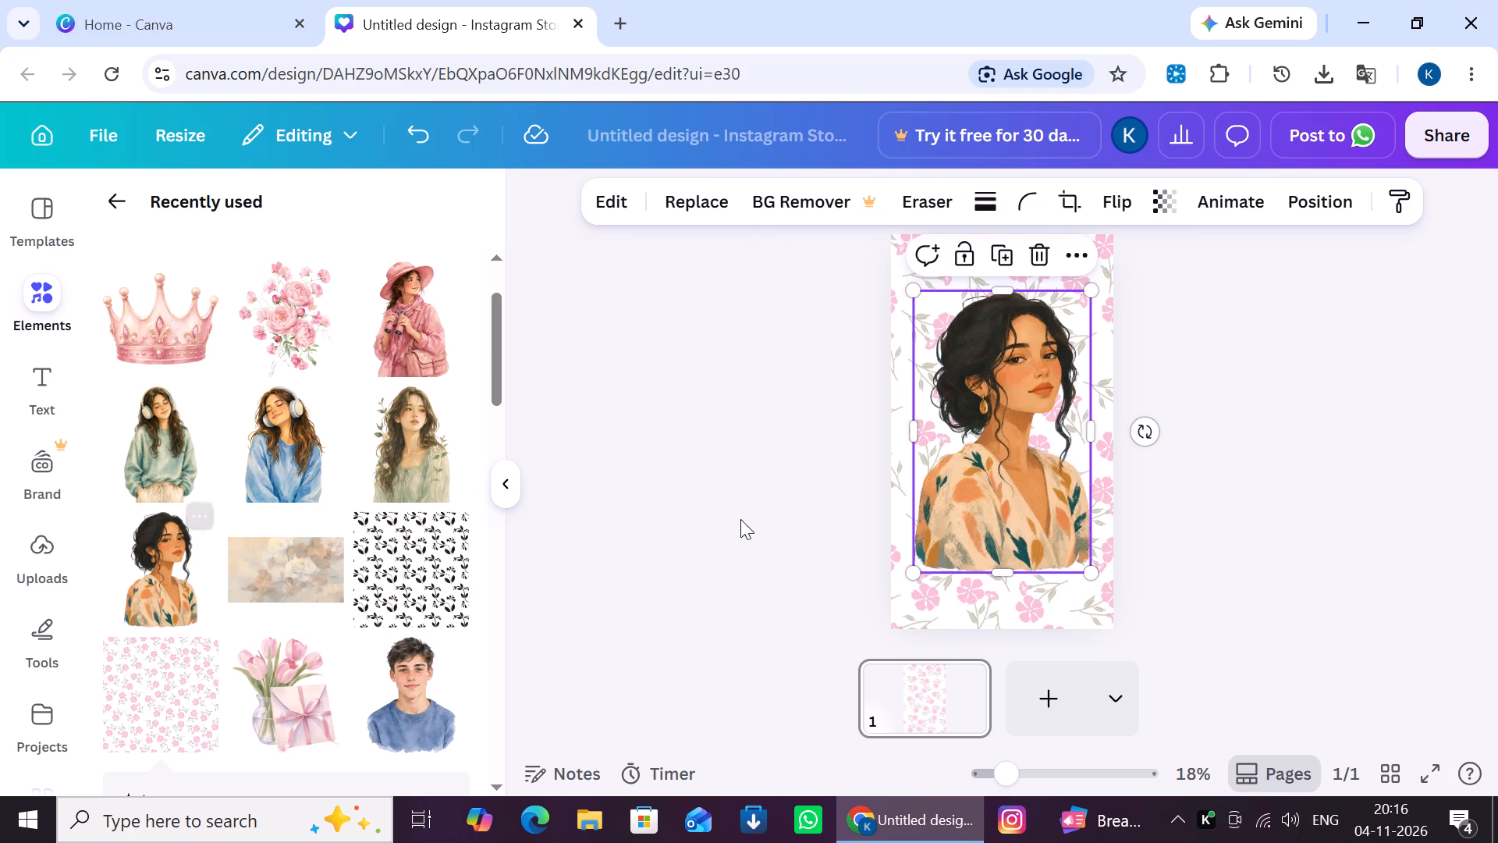
left_click_drag(1005, 510, 1003, 555)
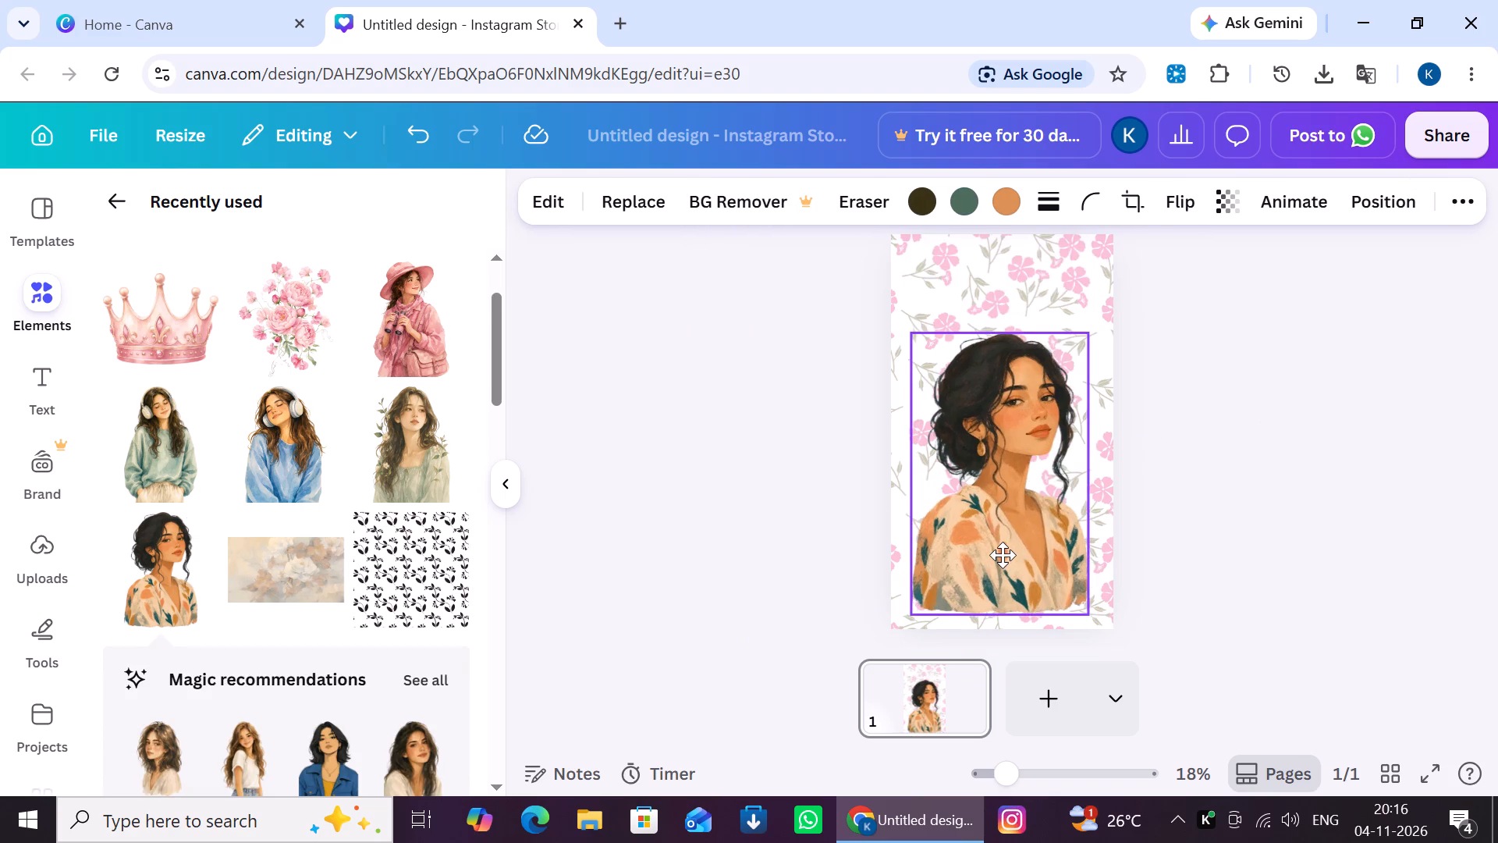
left_click_drag(1003, 555, 999, 564)
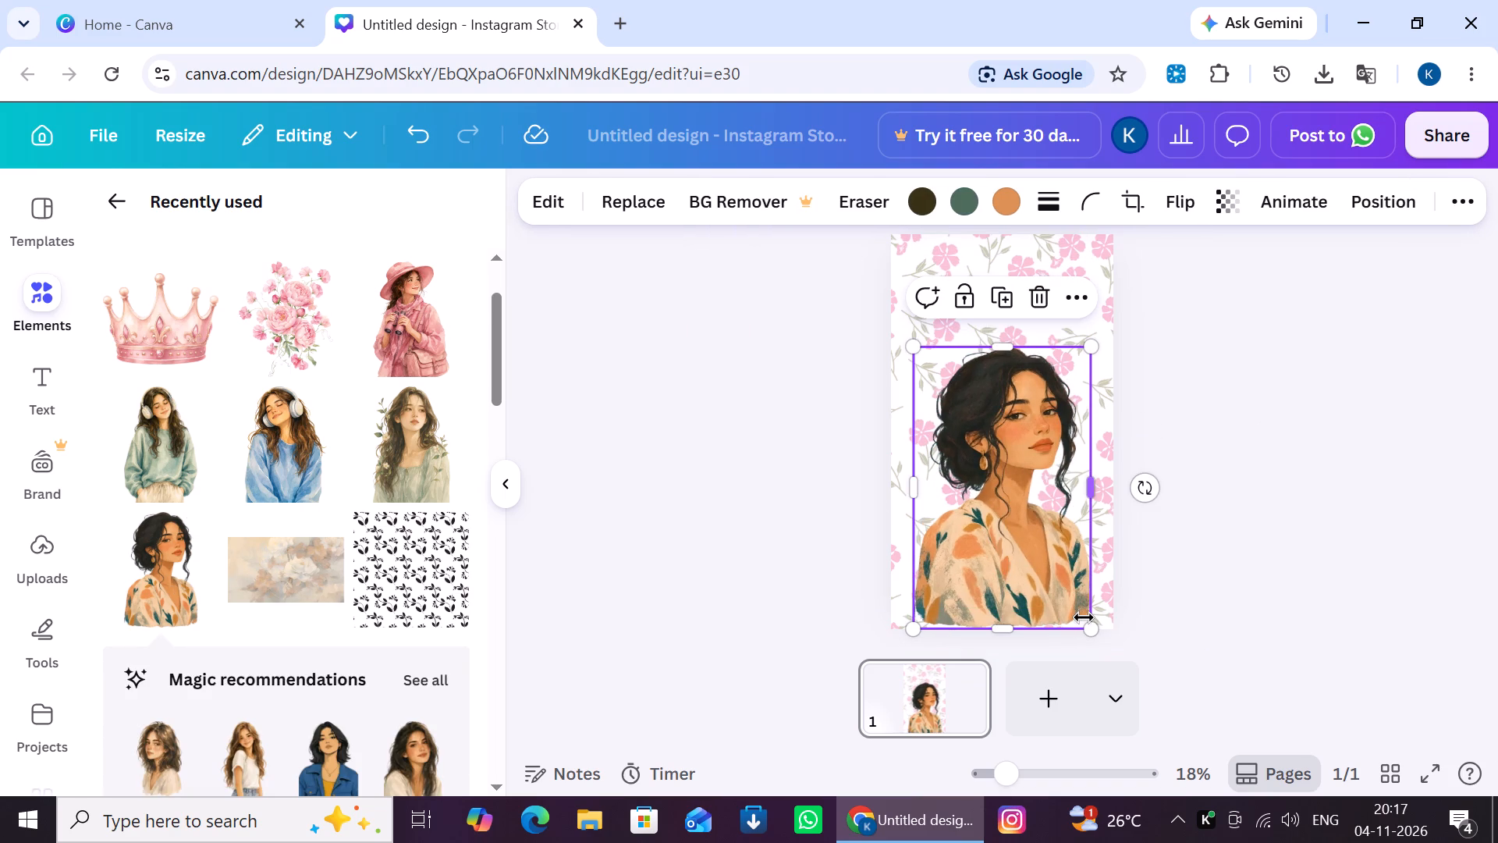
left_click_drag(1084, 617, 1085, 624)
left_click(1017, 530)
left_click(1025, 567)
left_click_drag(1087, 627, 973, 564)
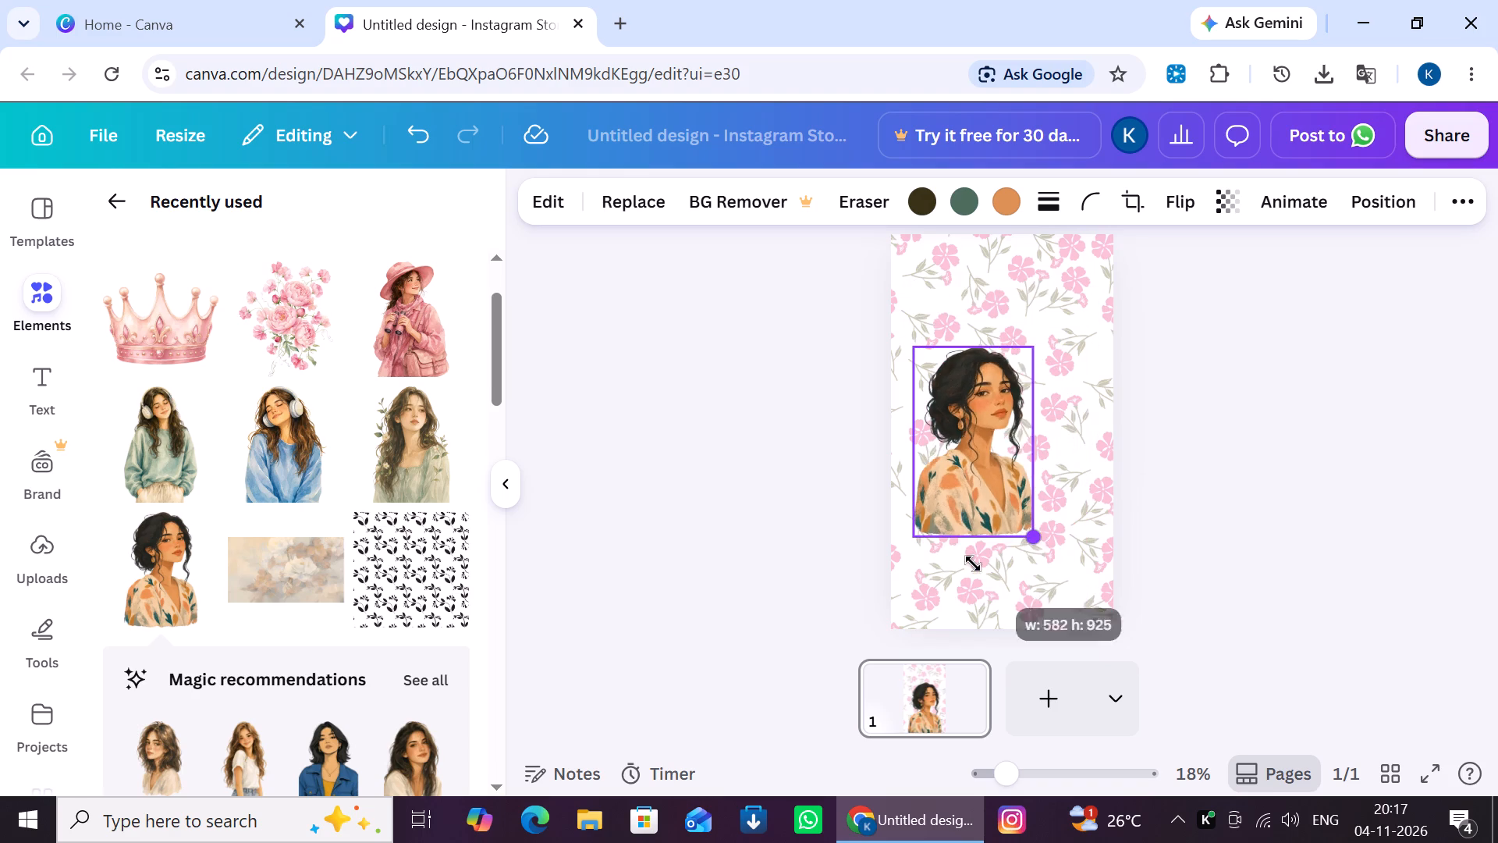
left_click_drag(973, 564, 954, 550)
Move the woman's portrait to the middle of the page and align it to the page centre.
left_click_drag(941, 444, 980, 458)
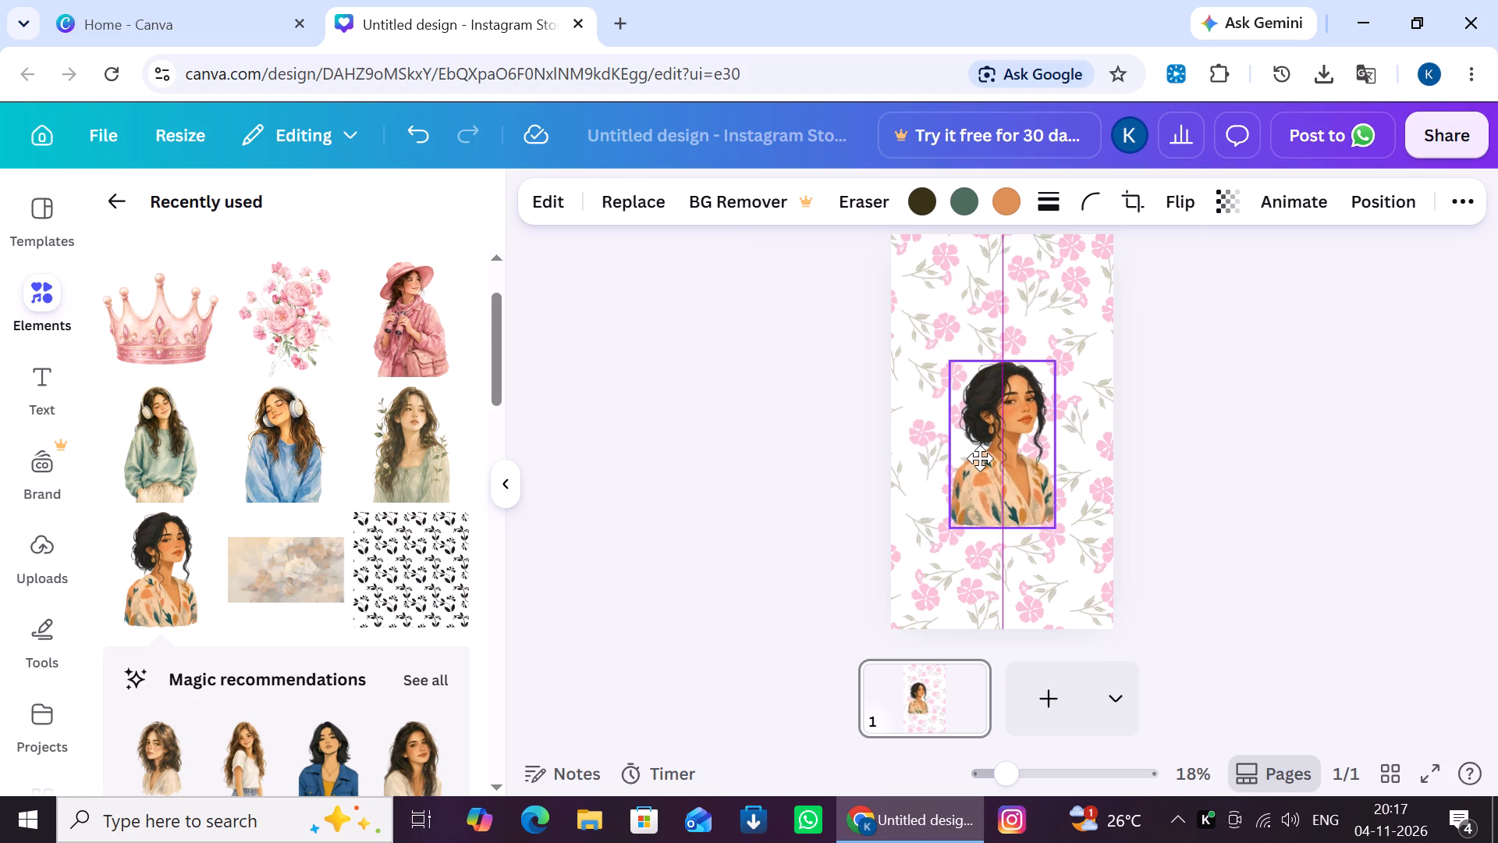
left_click_drag(980, 458, 985, 451)
left_click(985, 451)
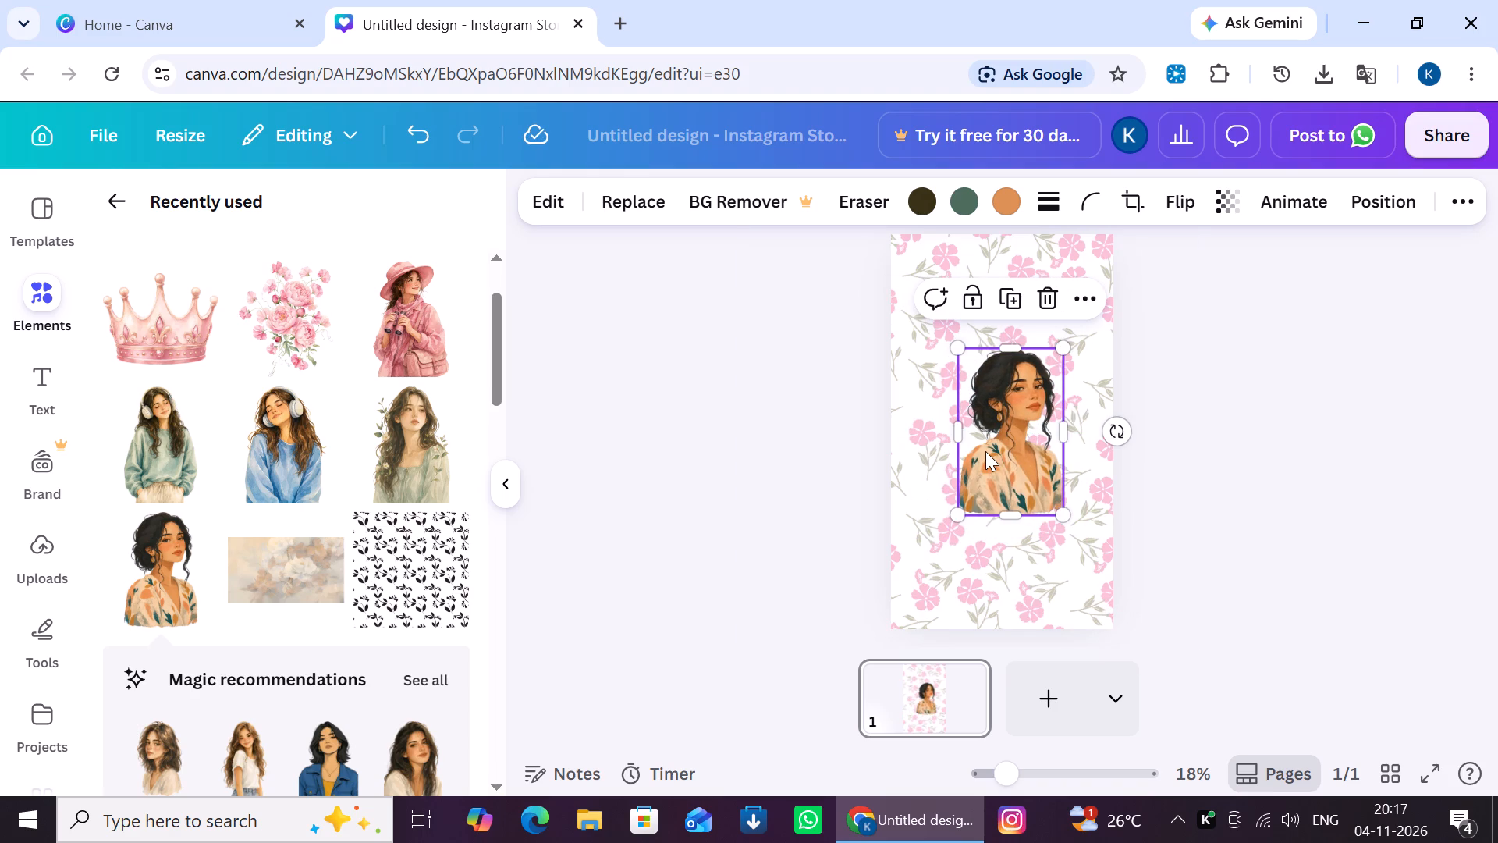
left_click(1031, 401)
left_click(1077, 297)
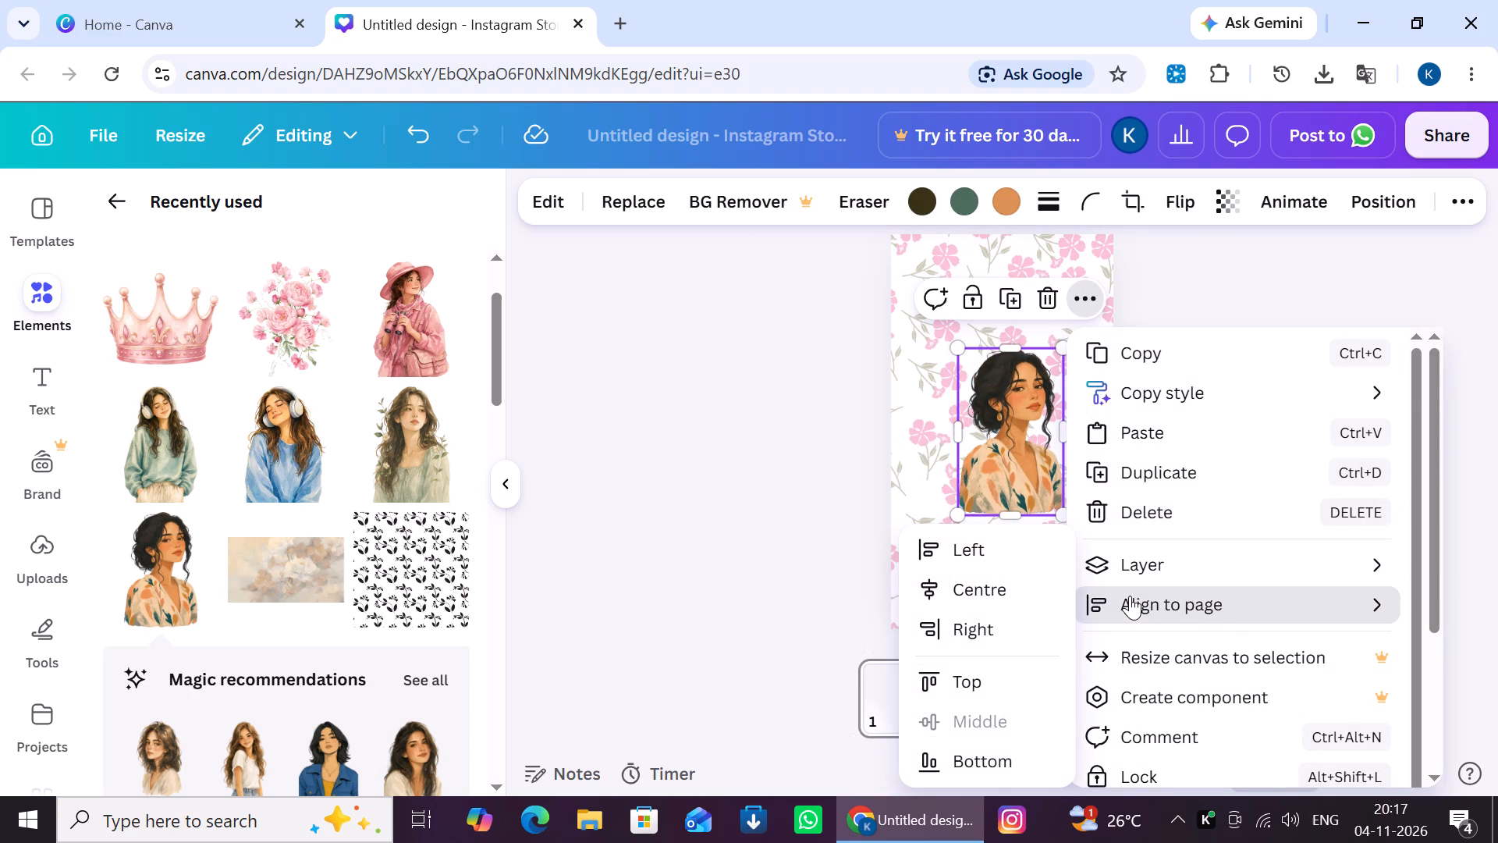
left_click(1010, 588)
left_click(698, 423)
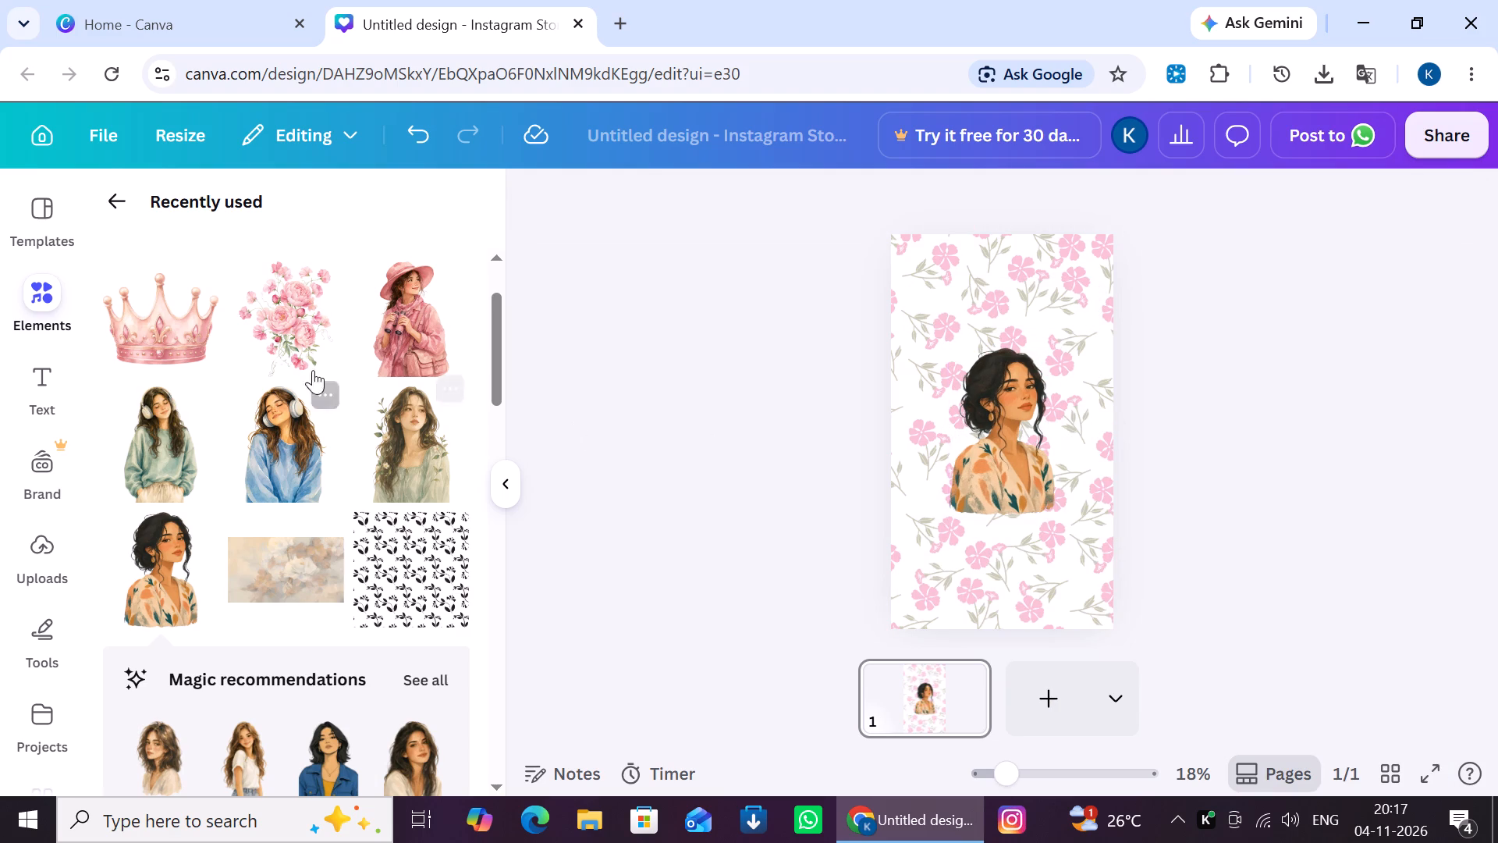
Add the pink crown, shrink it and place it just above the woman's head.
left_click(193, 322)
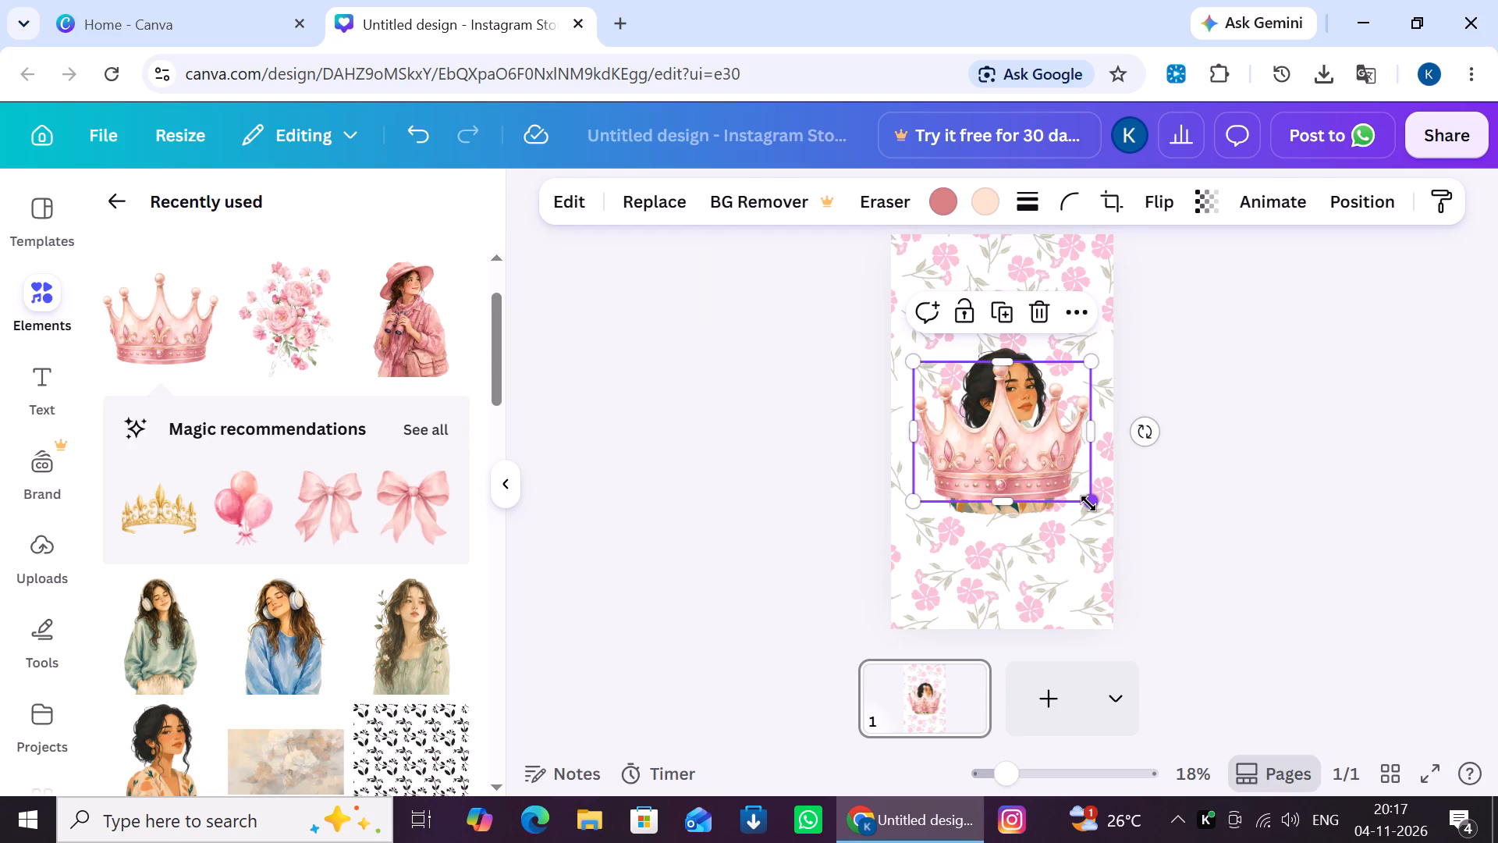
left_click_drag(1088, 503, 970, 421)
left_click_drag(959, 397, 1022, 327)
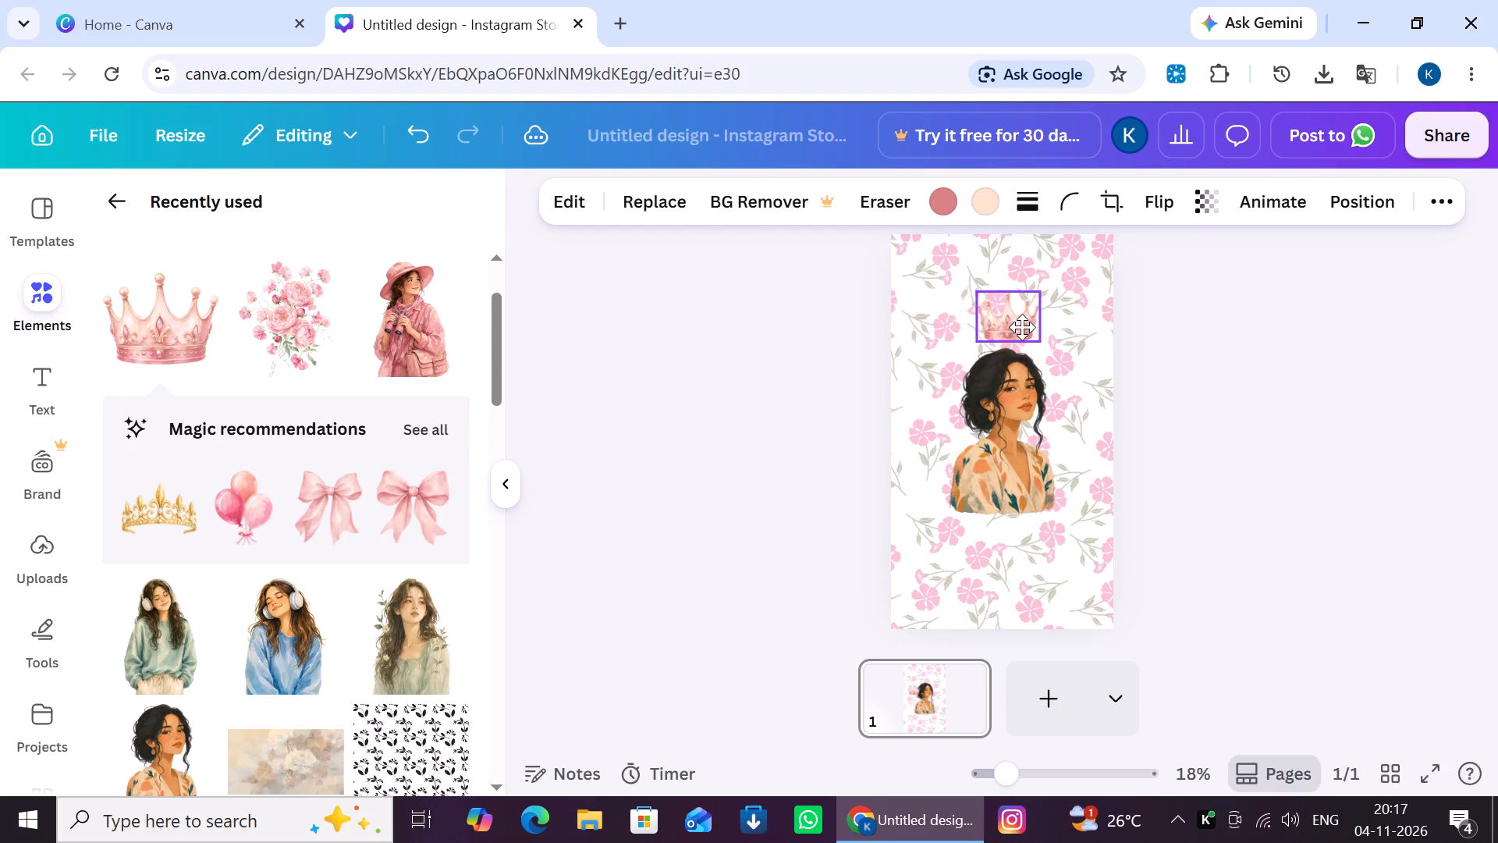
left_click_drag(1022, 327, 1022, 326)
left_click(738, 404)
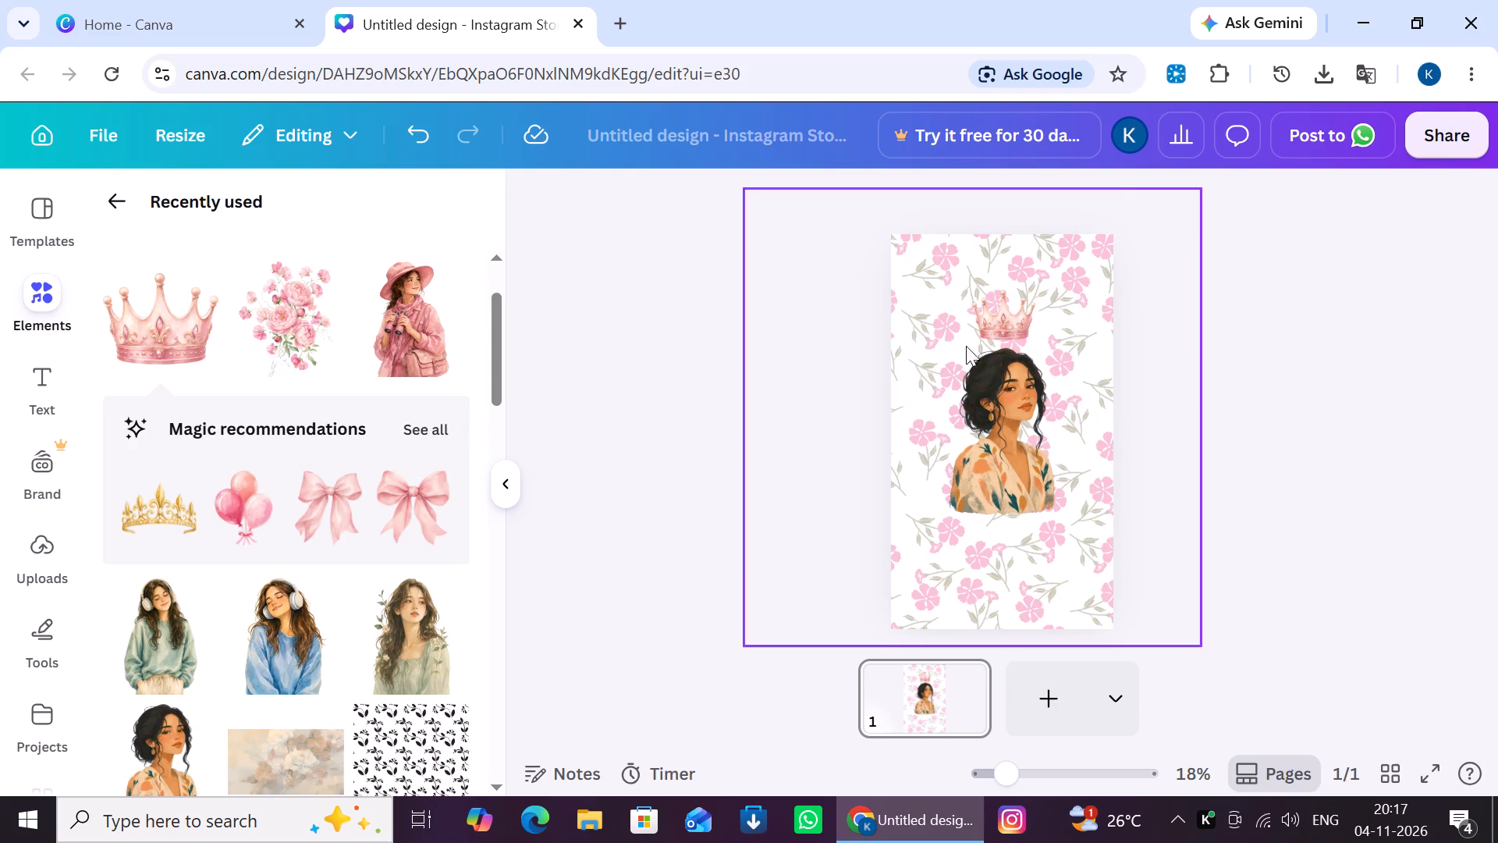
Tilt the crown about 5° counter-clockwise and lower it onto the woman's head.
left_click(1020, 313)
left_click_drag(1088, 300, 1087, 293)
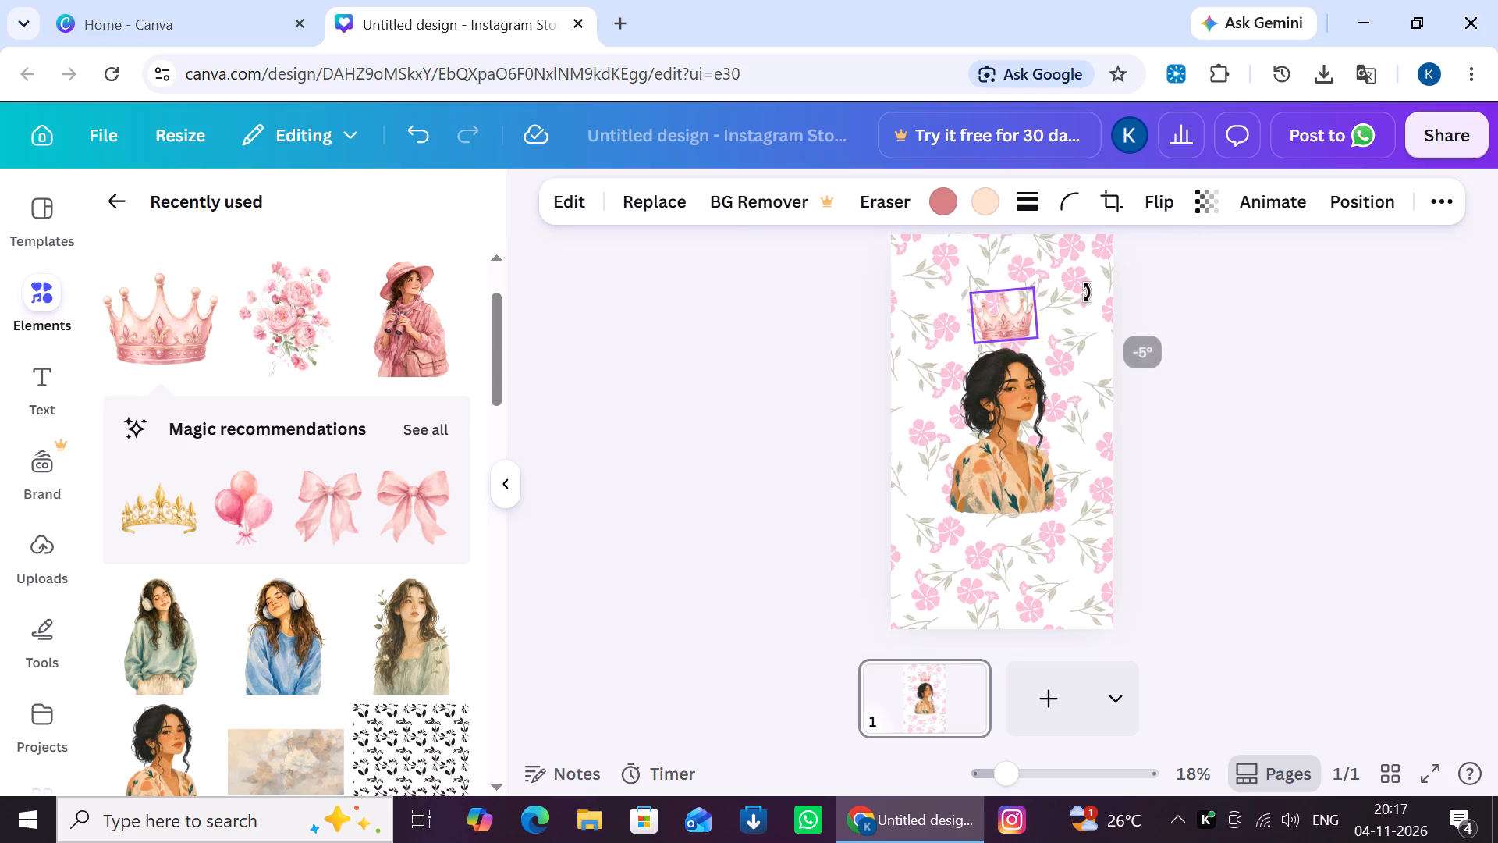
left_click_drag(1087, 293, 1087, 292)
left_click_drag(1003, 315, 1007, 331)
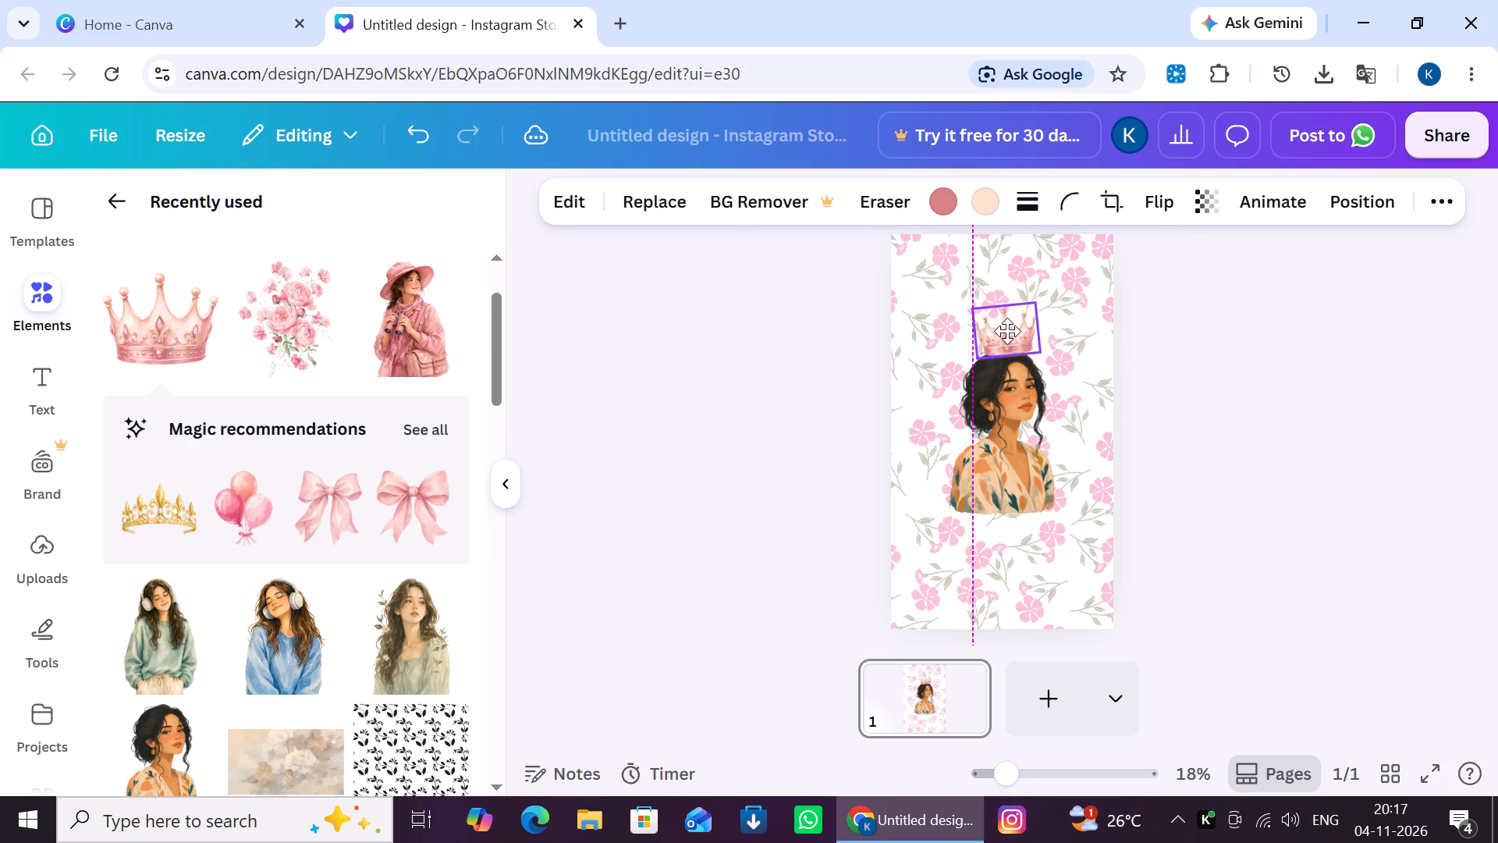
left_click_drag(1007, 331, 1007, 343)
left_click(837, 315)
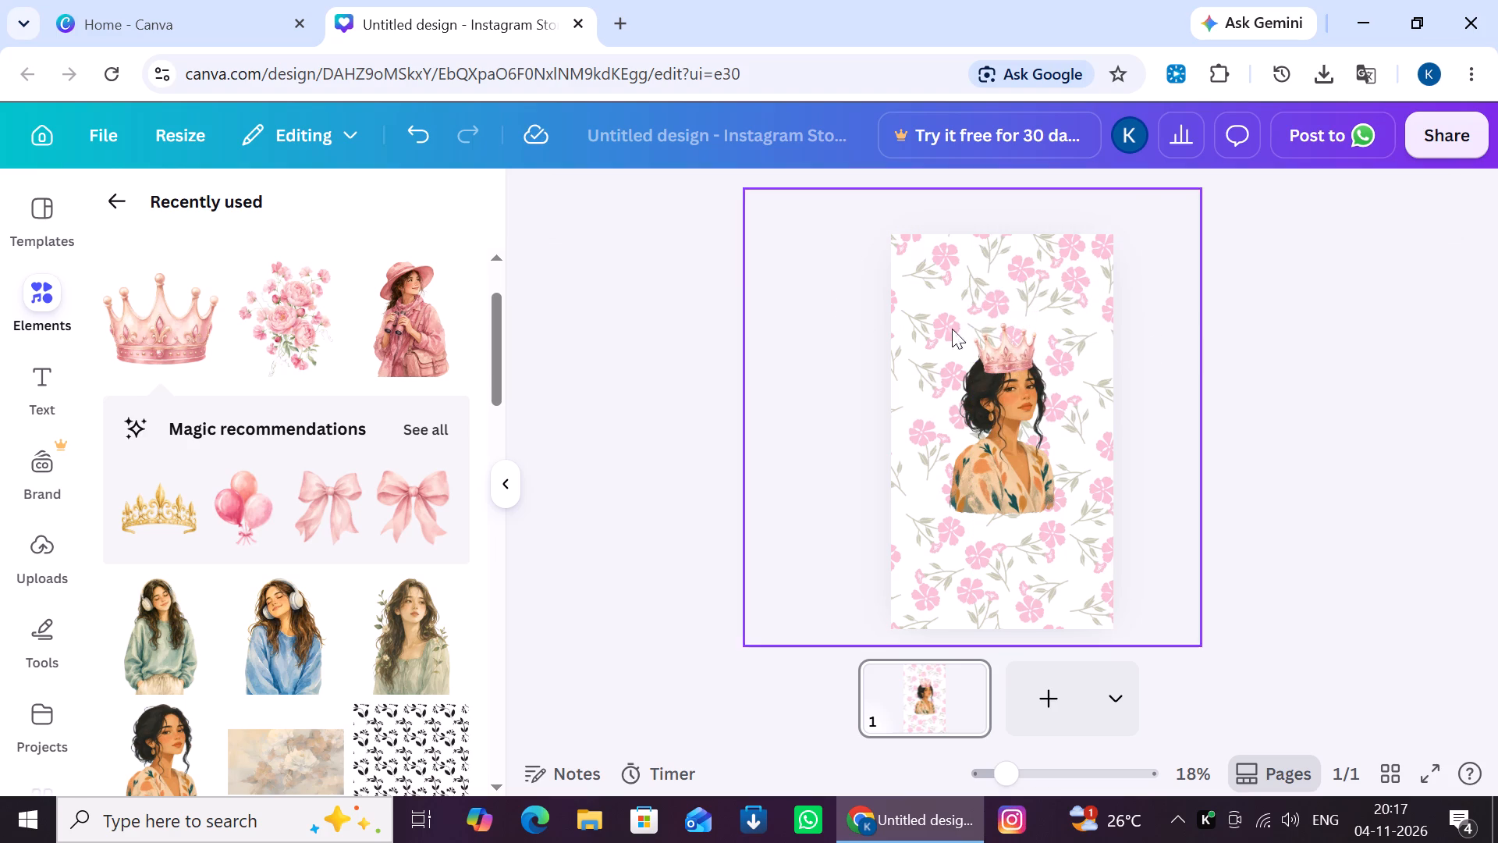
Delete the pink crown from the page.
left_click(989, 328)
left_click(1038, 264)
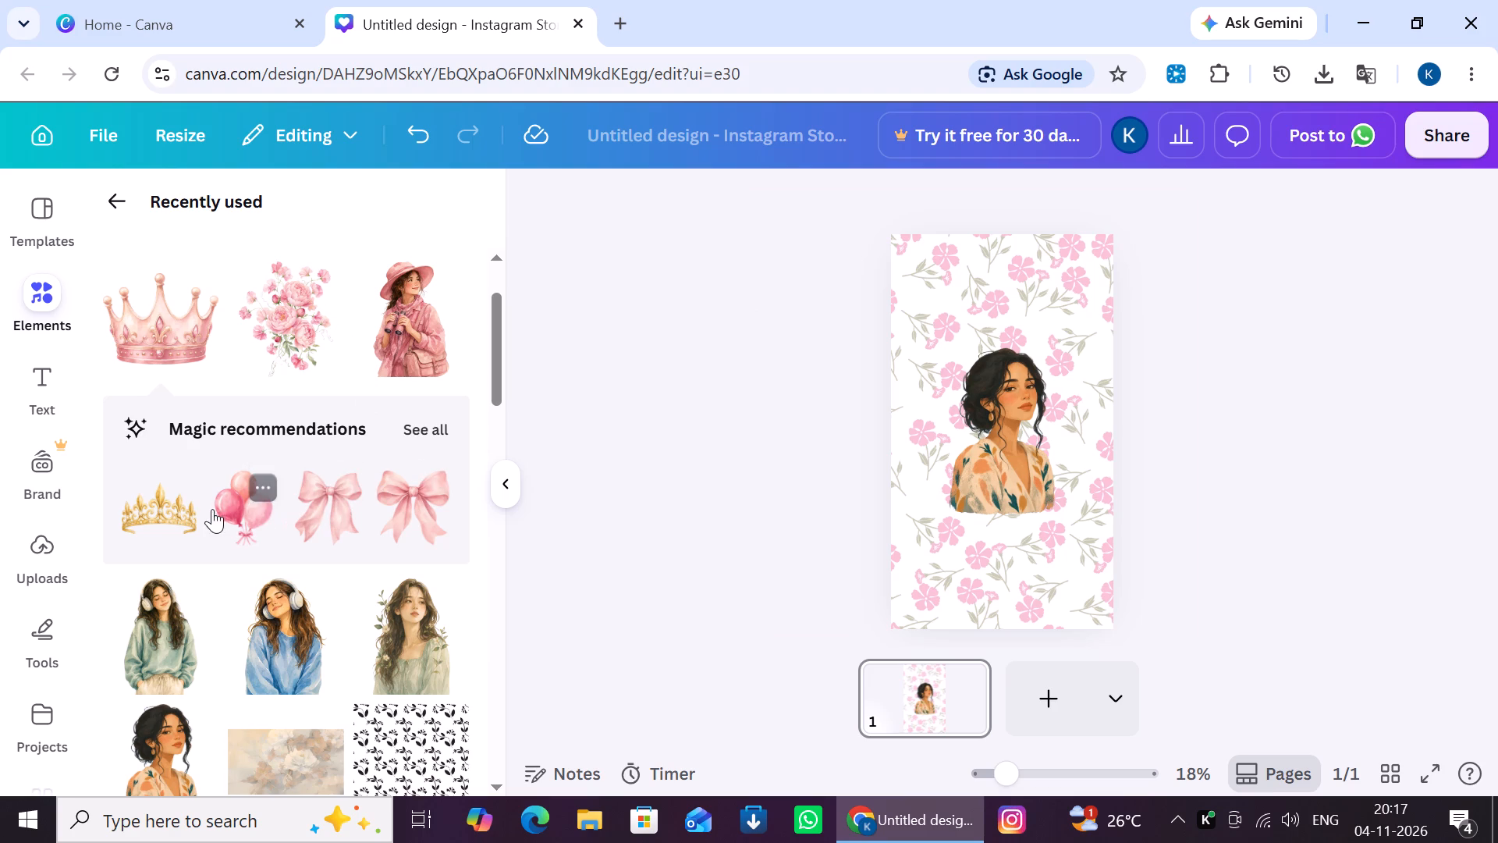
Browse all the Magic recommendations for the crown and add the pink bow garland to the page.
left_click(439, 438)
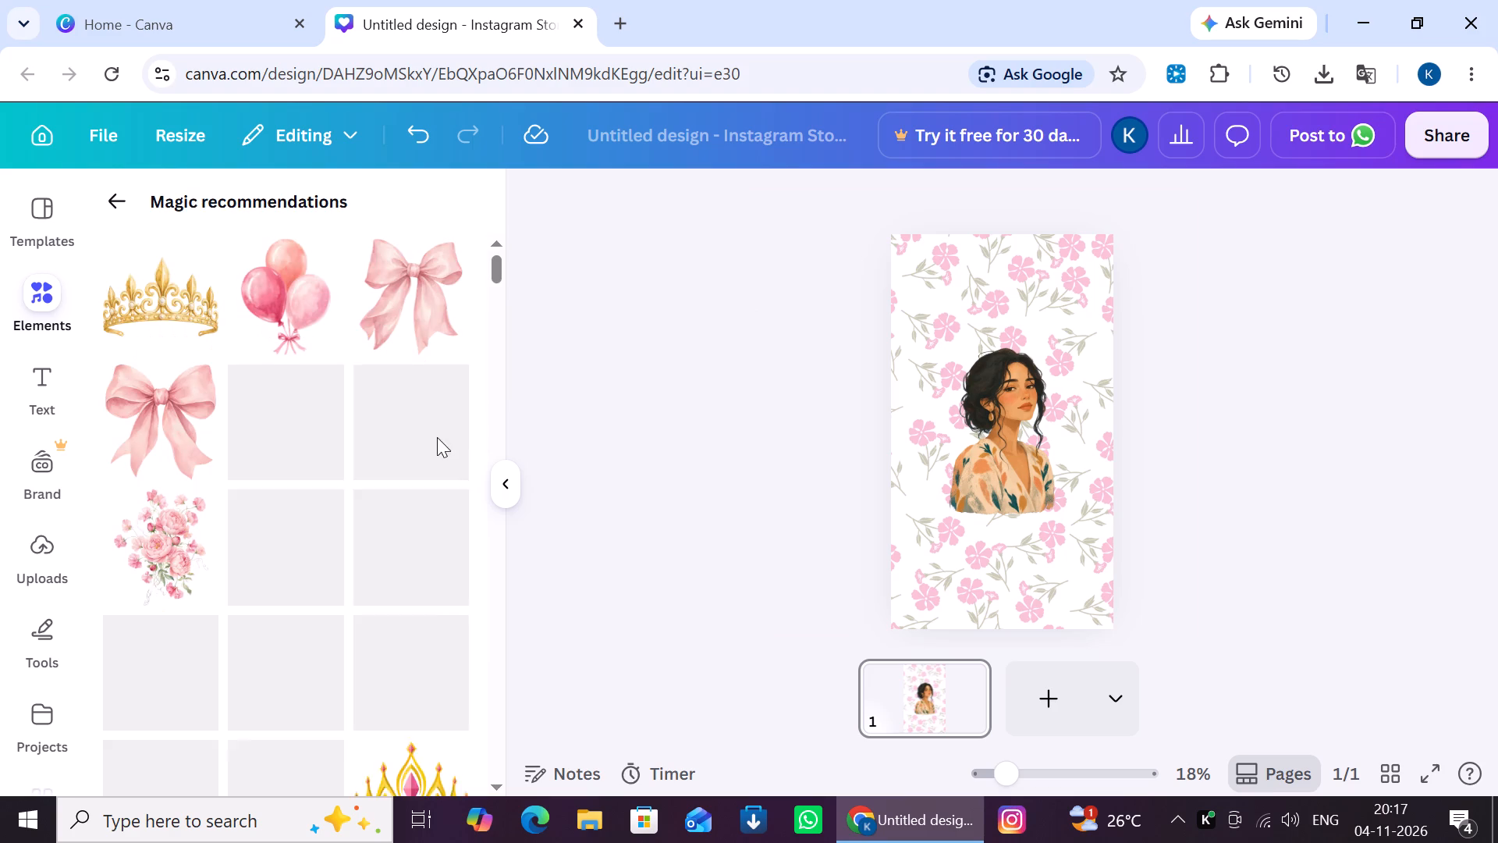
scroll(259, 587, "down", 2)
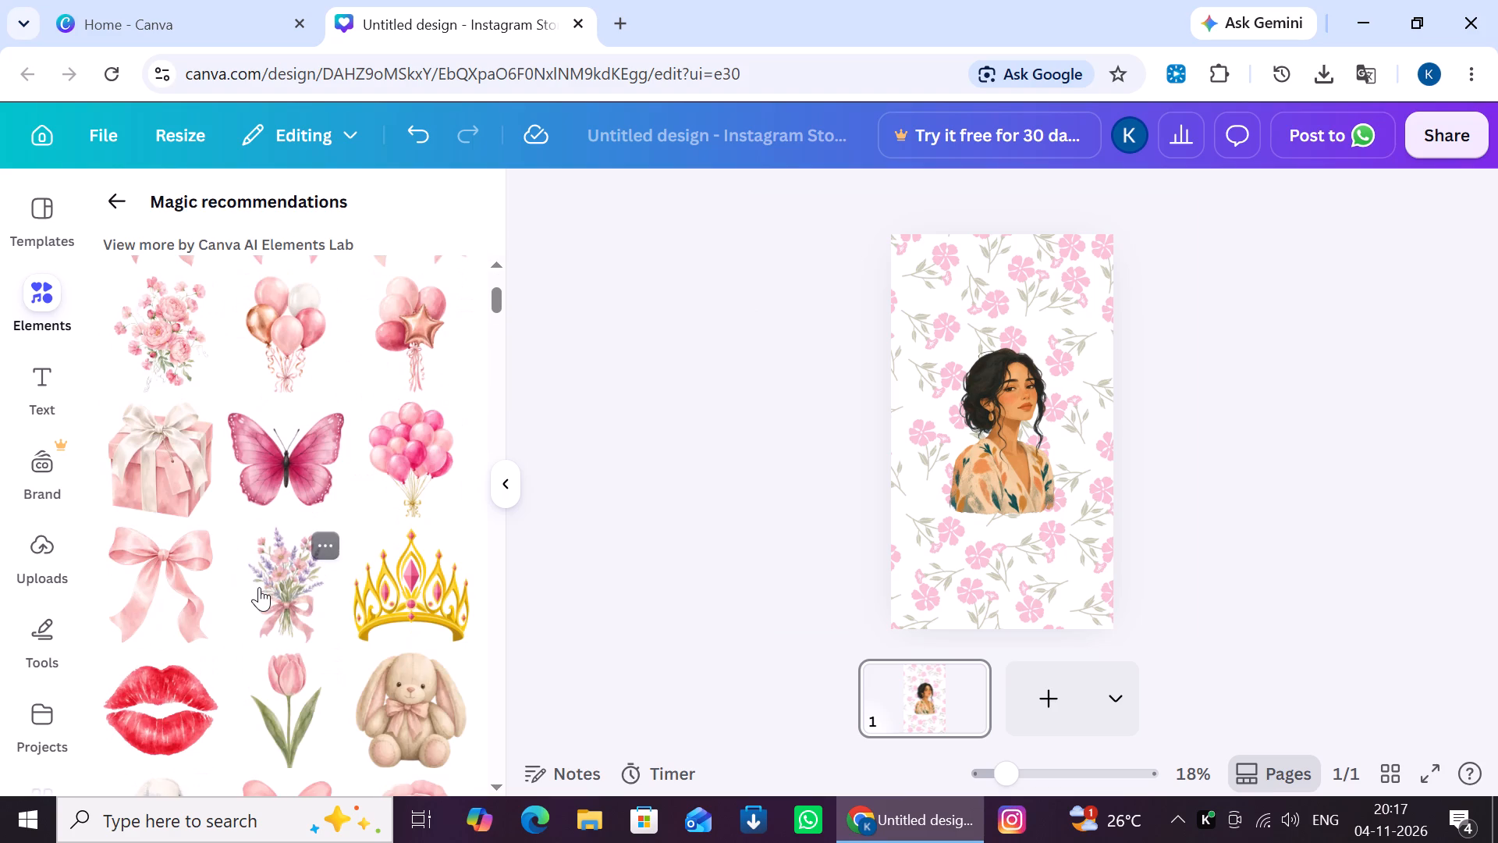
scroll(254, 576, "down", 2)
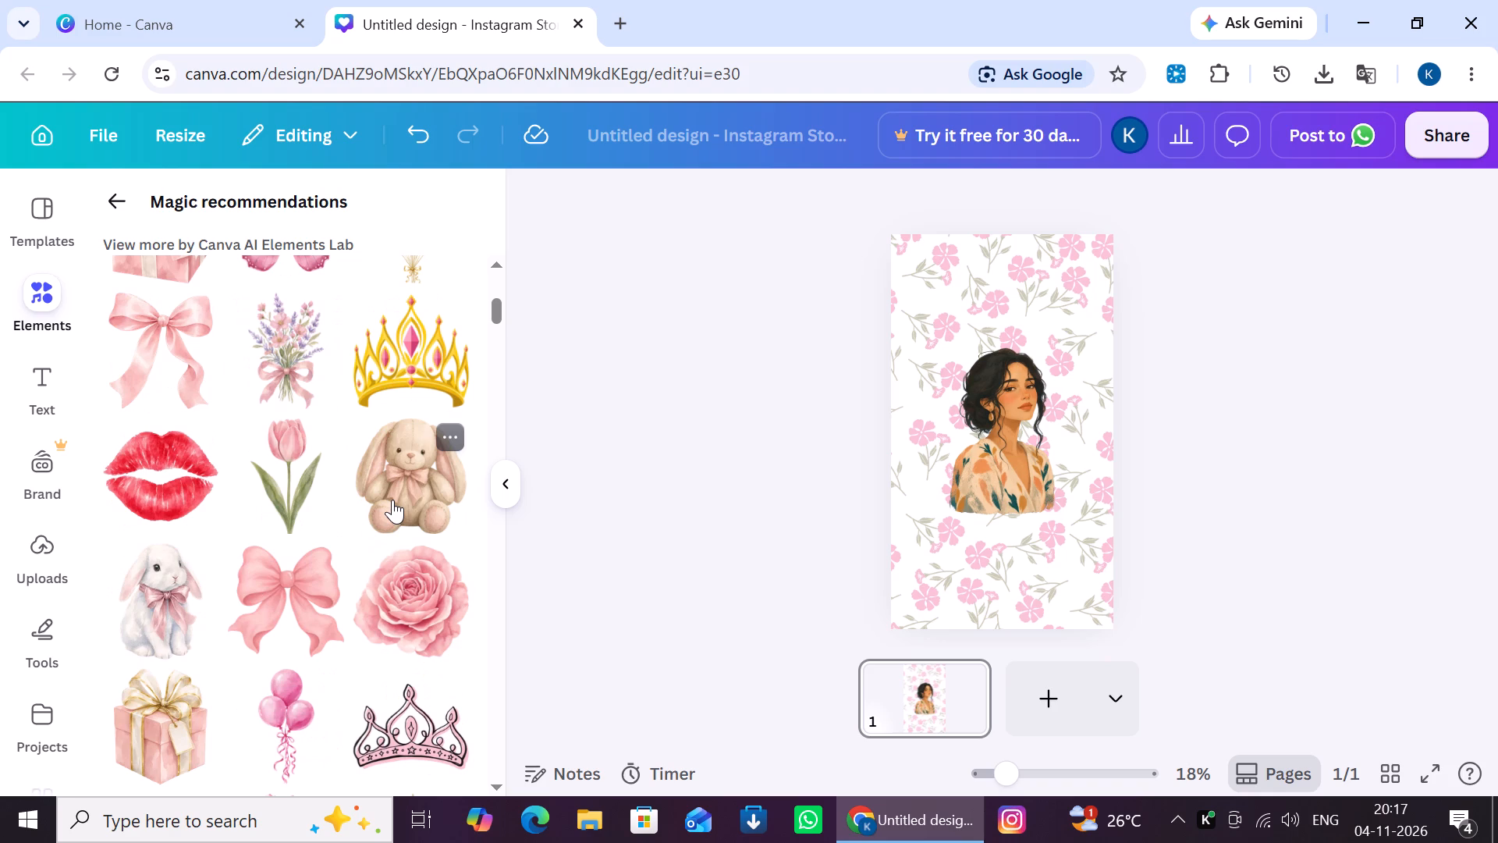
scroll(392, 500, "down", 2)
scroll(286, 533, "down", 2)
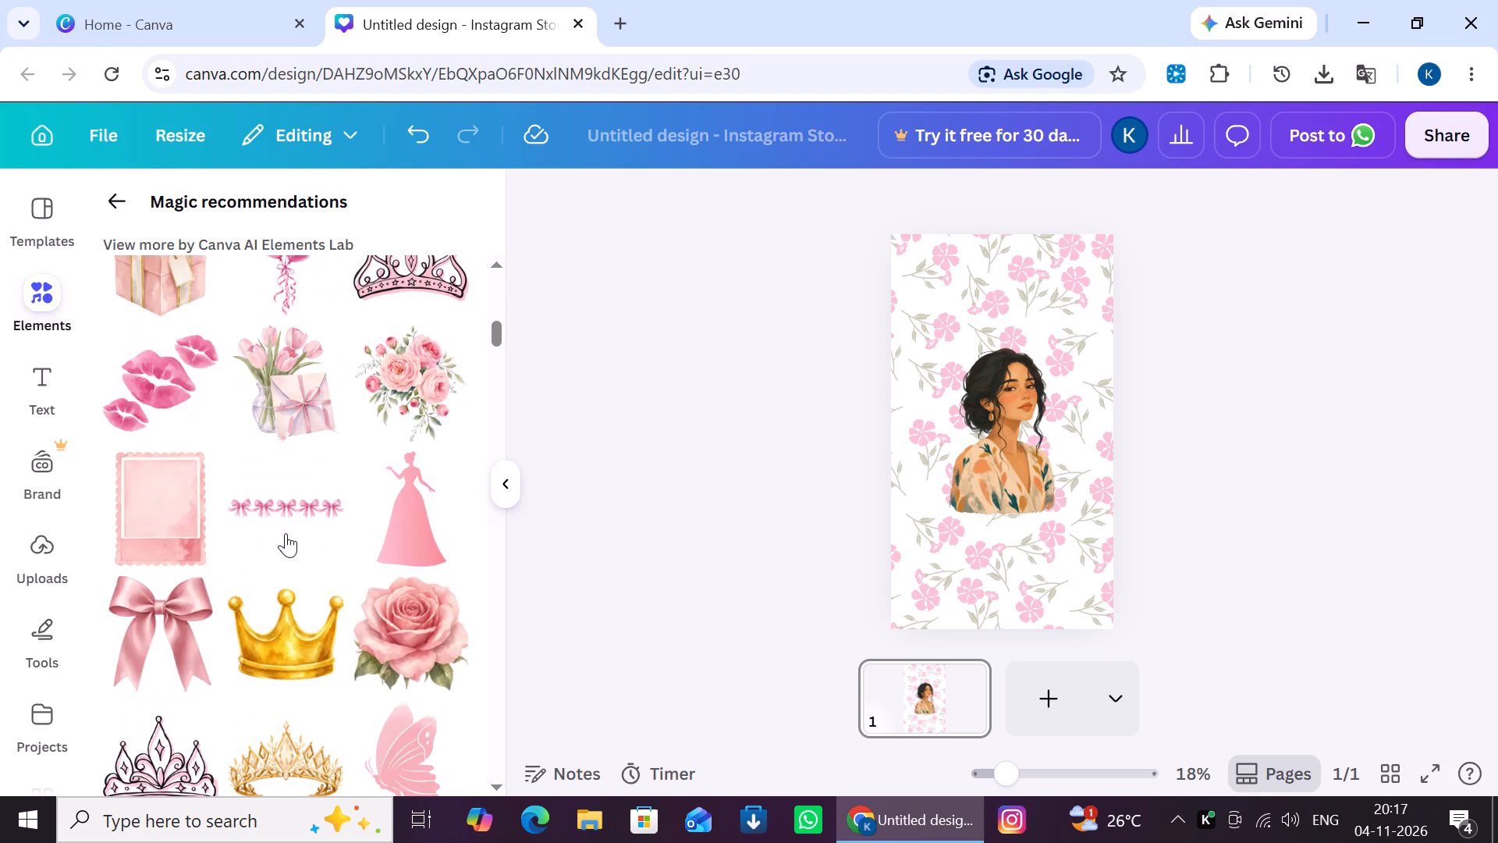
left_click(286, 521)
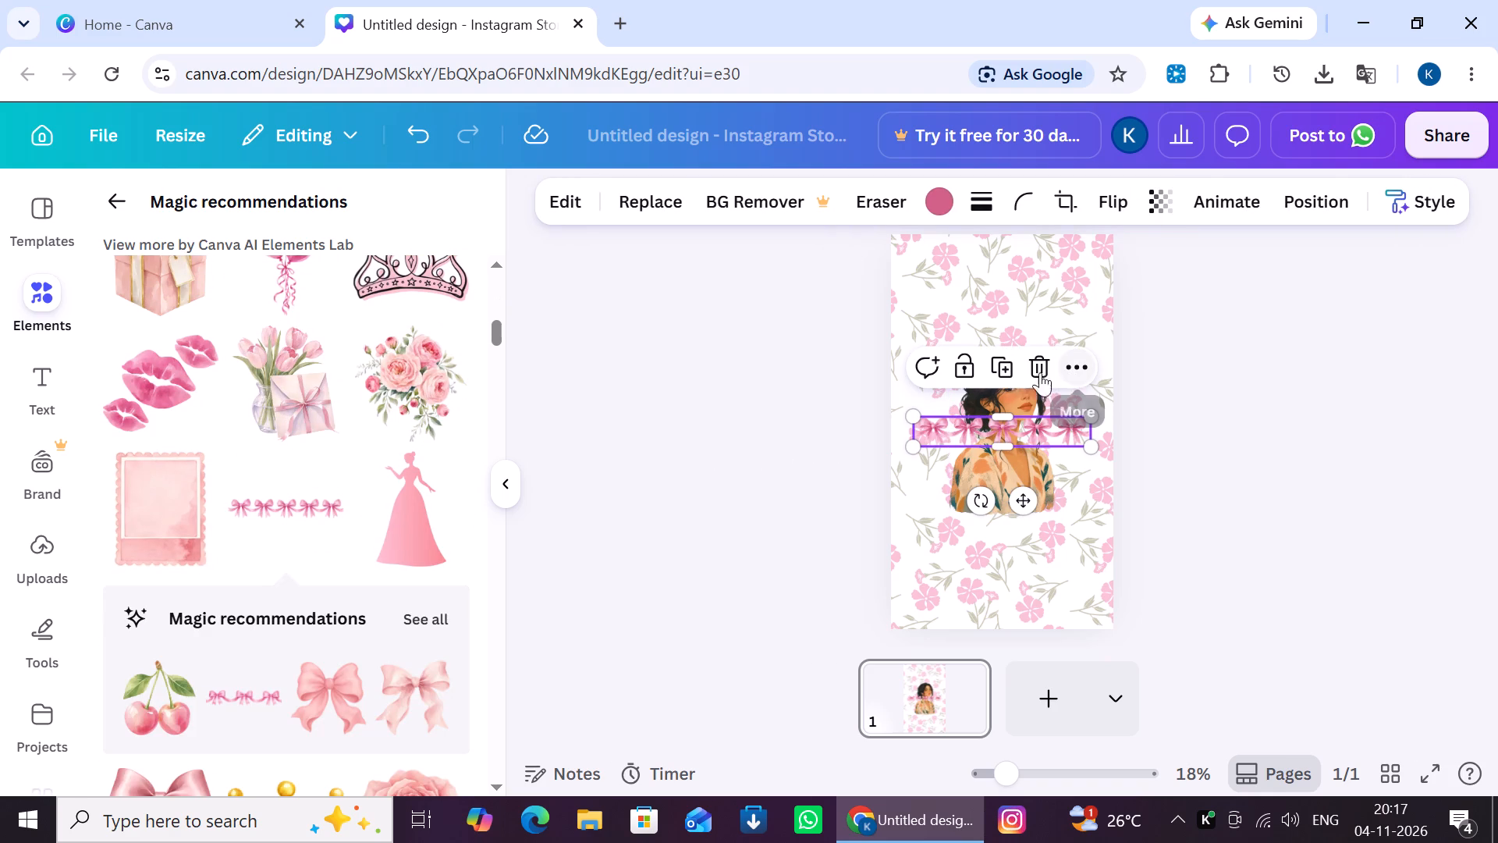
Duplicate the bow garland and place the copy along the bottom of the page, centred horizontally.
left_click(997, 362)
left_click_drag(1021, 429, 1023, 474)
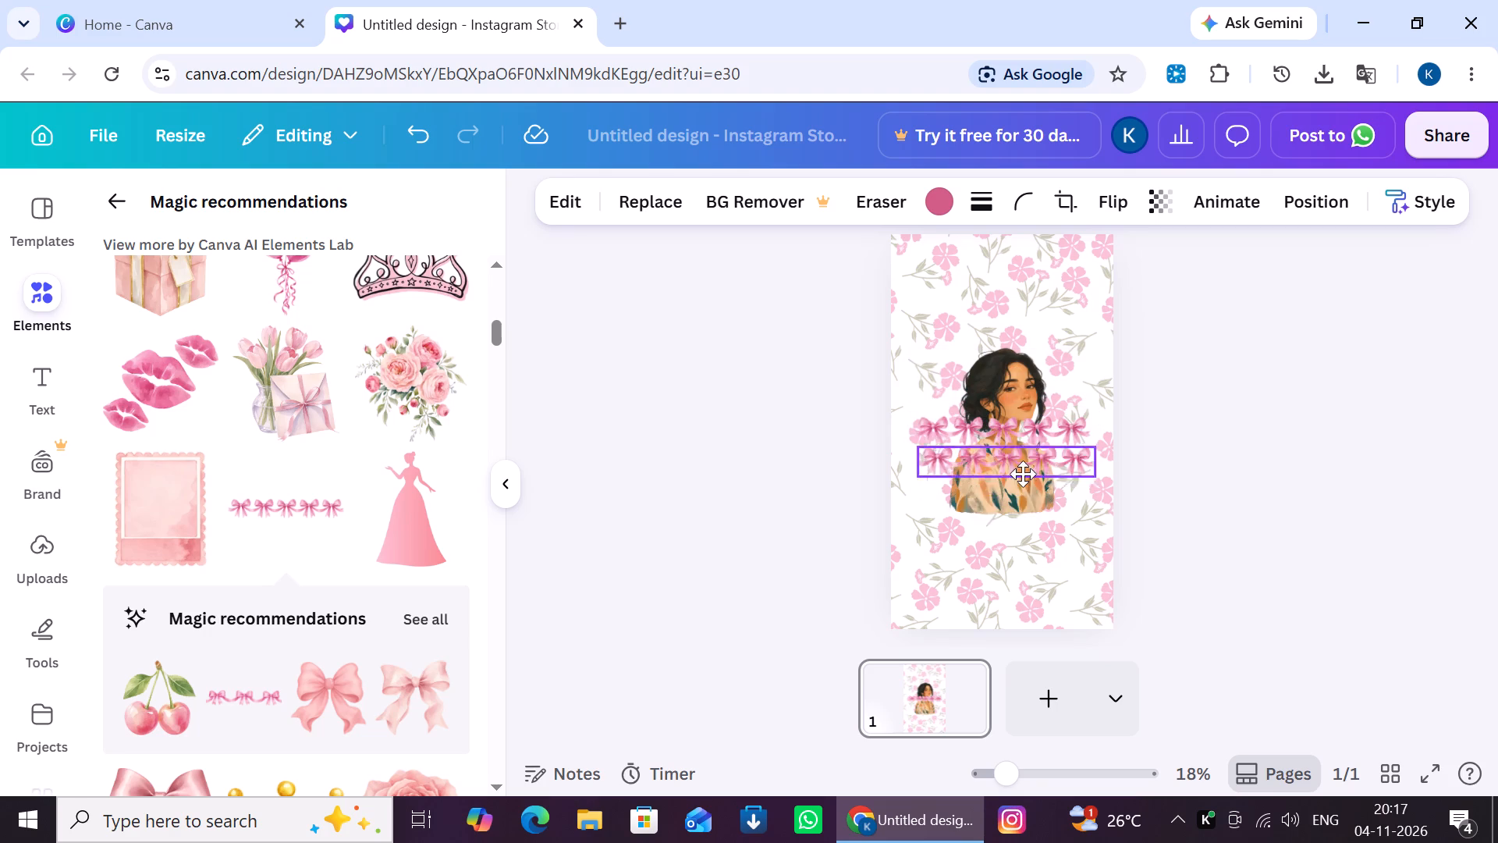
left_click_drag(1023, 474, 1014, 594)
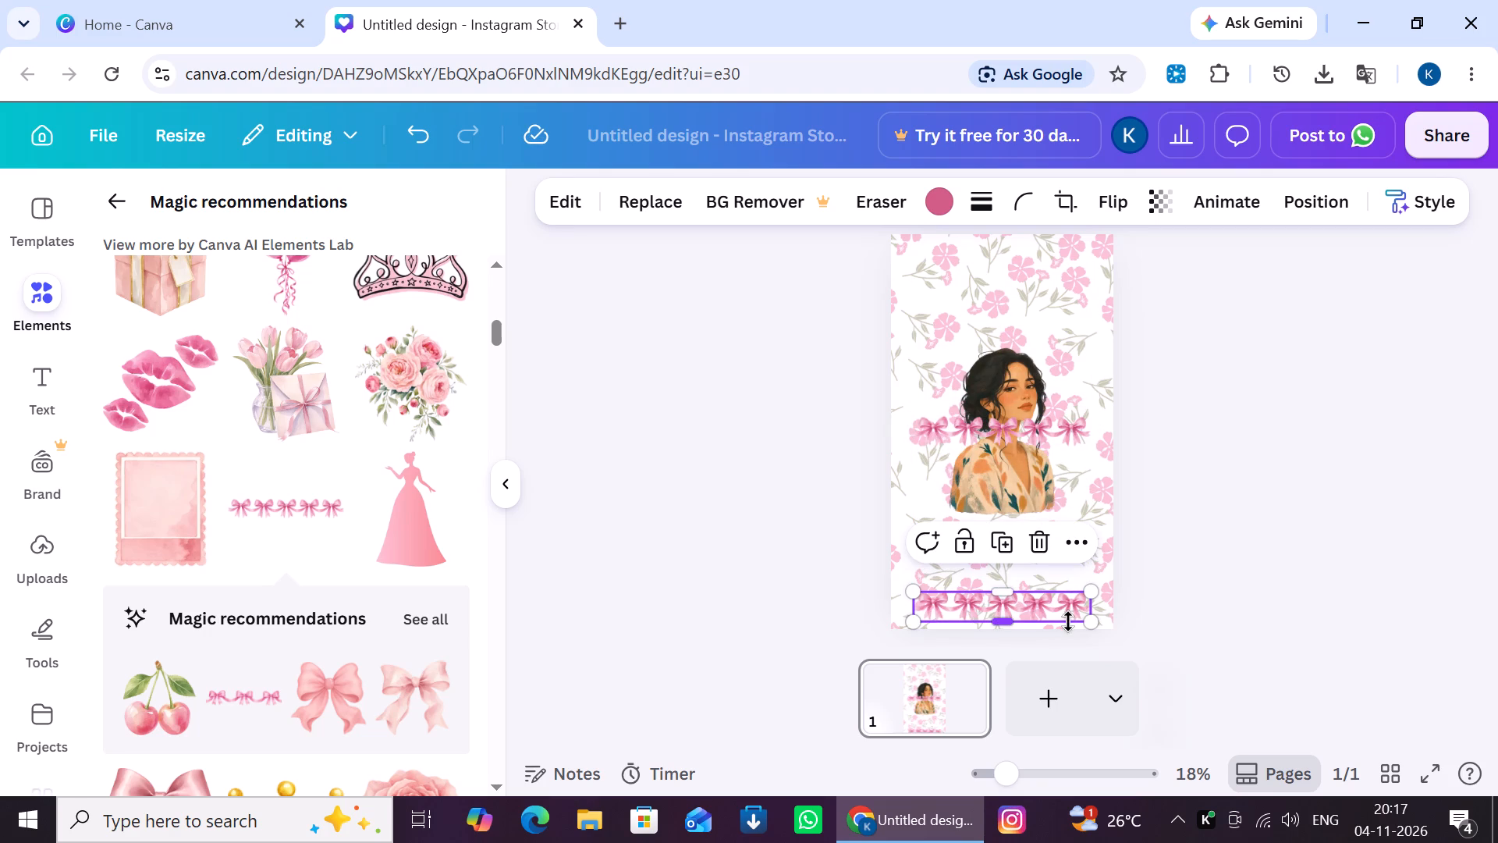
Enlarge the bottom bow garland to about 1,197 wide, past the page's right edge, and stretch it taller with its base on the page bottom.
left_click_drag(1080, 623, 1032, 618)
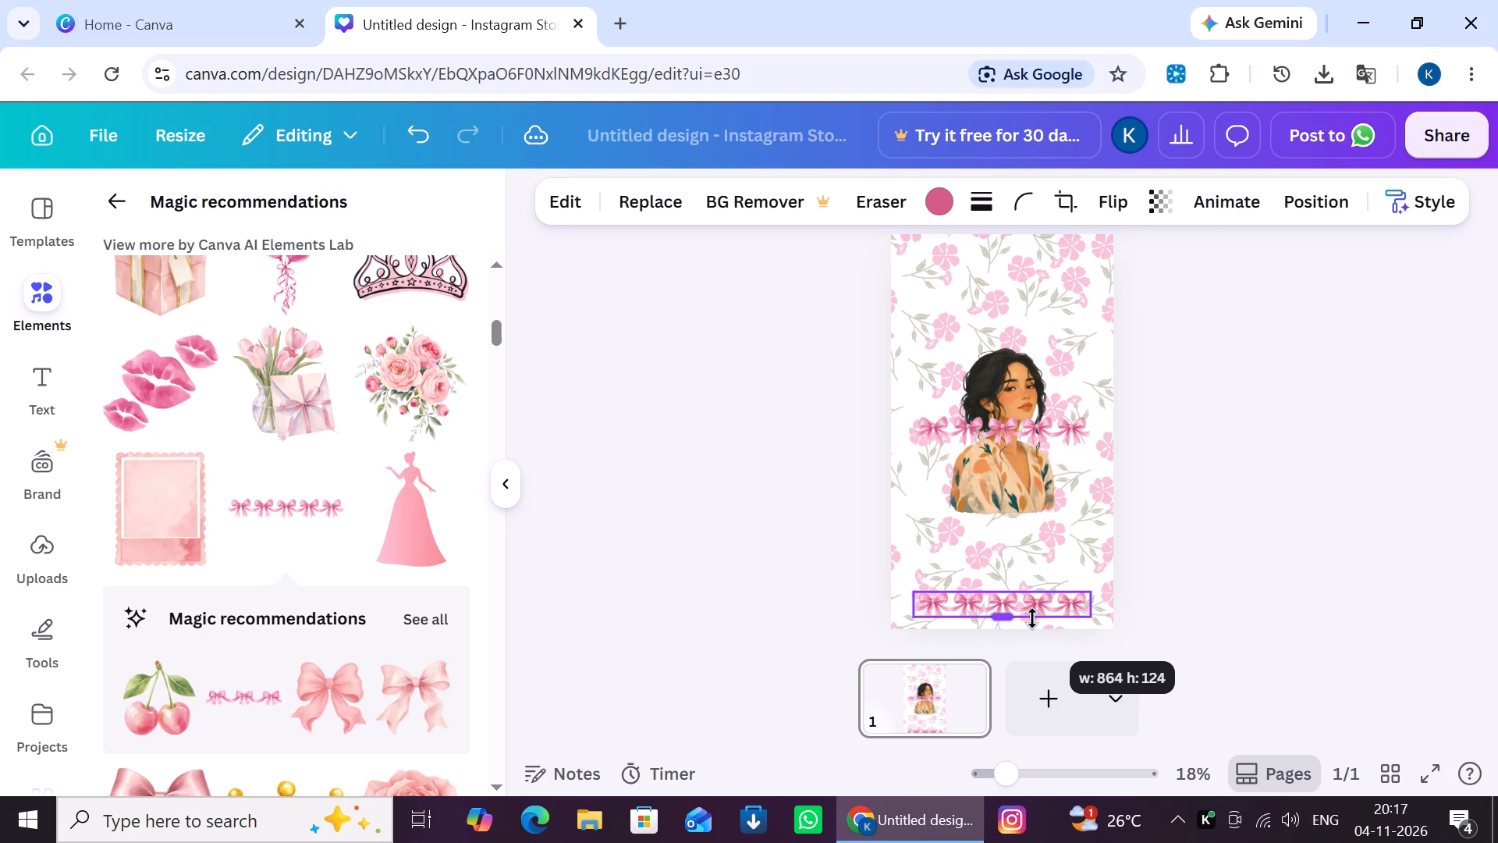
left_click_drag(1032, 618, 1028, 626)
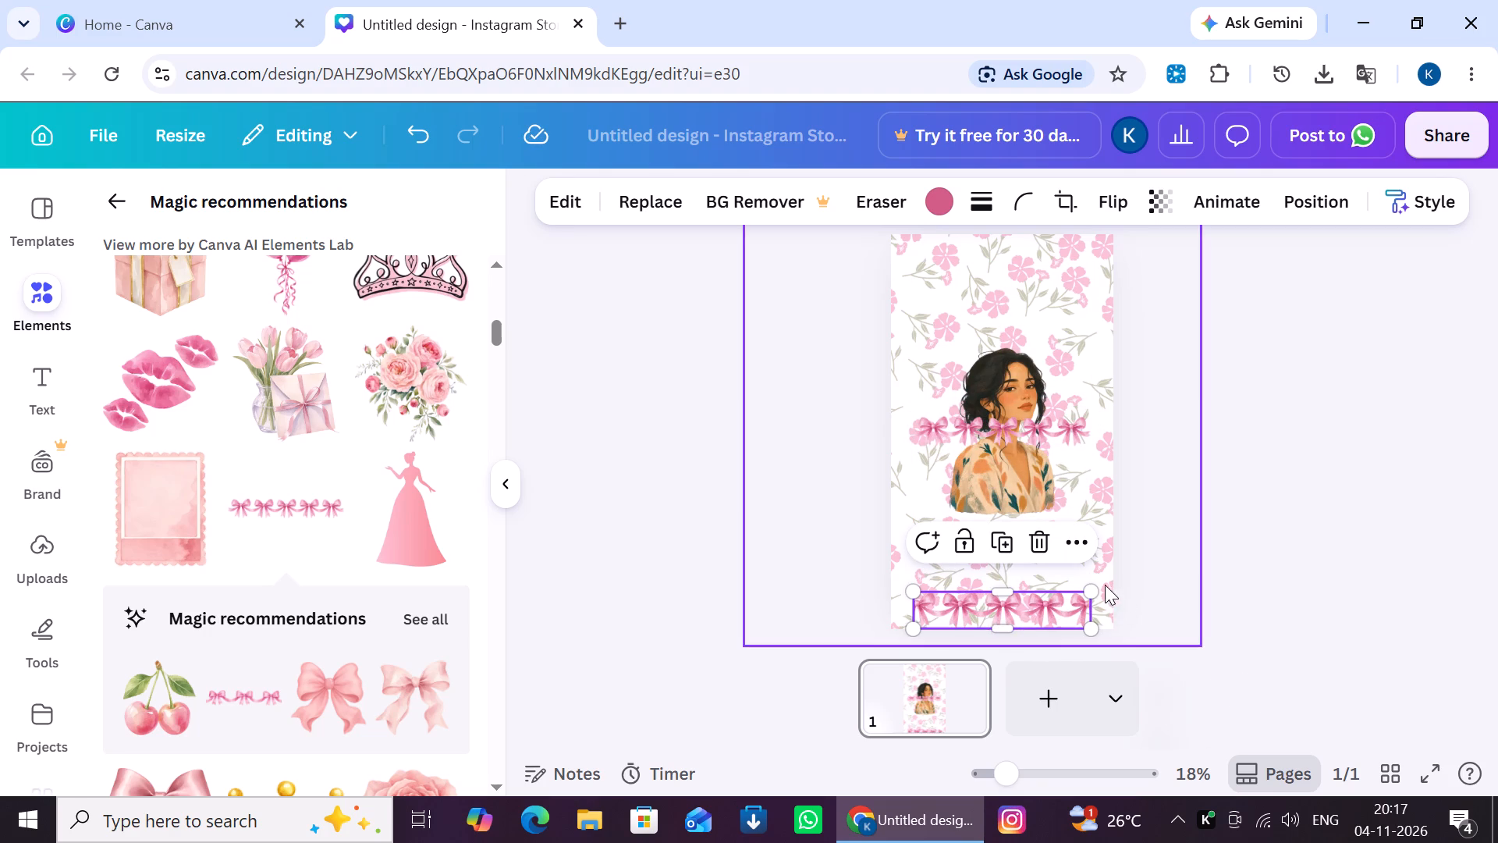
left_click_drag(1089, 585, 1157, 570)
left_click_drag(1095, 582, 1066, 589)
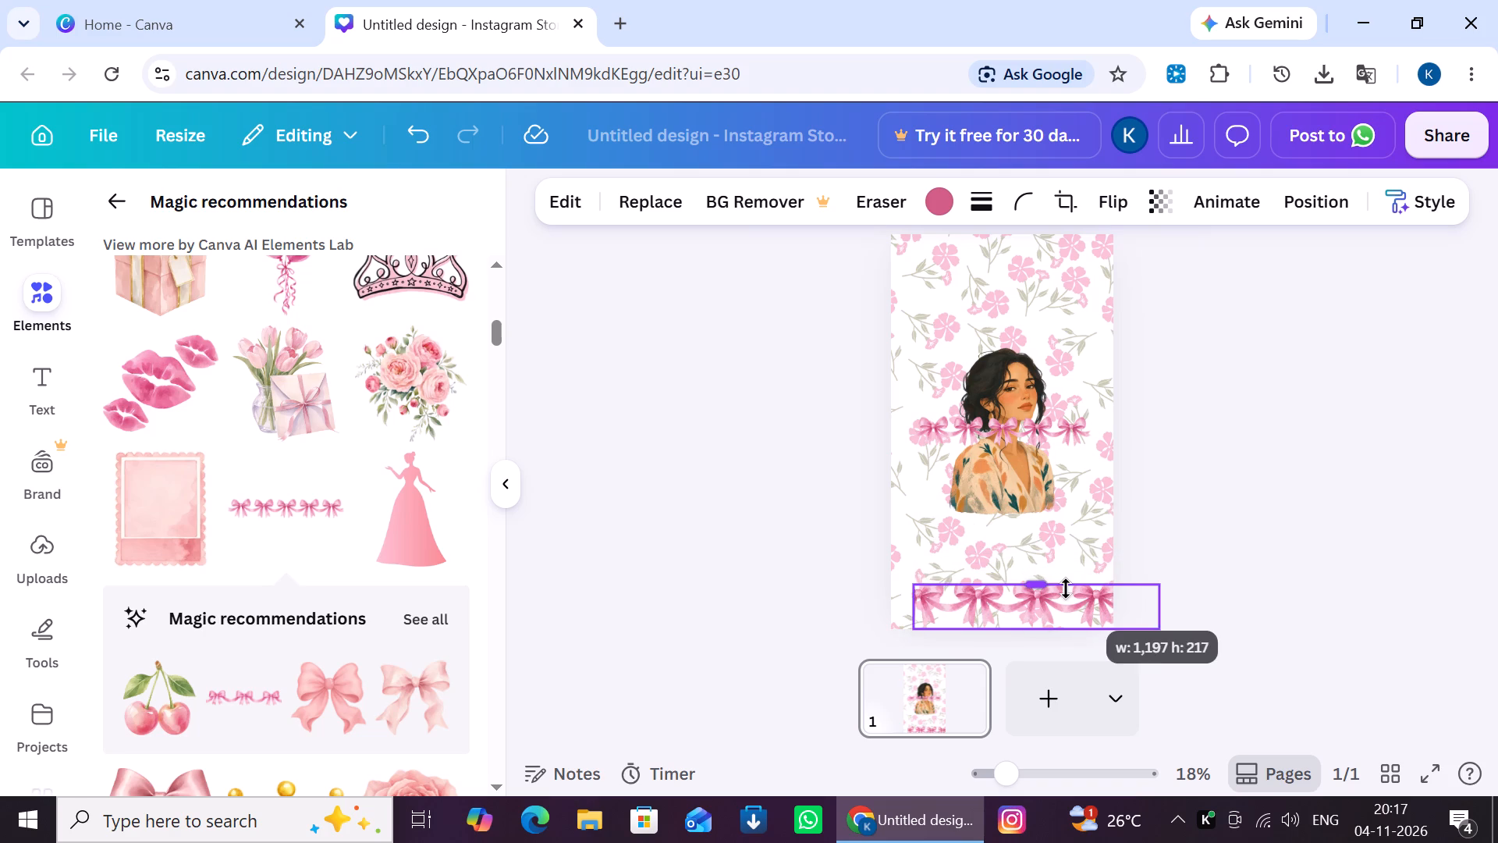
left_click_drag(1066, 589, 1073, 565)
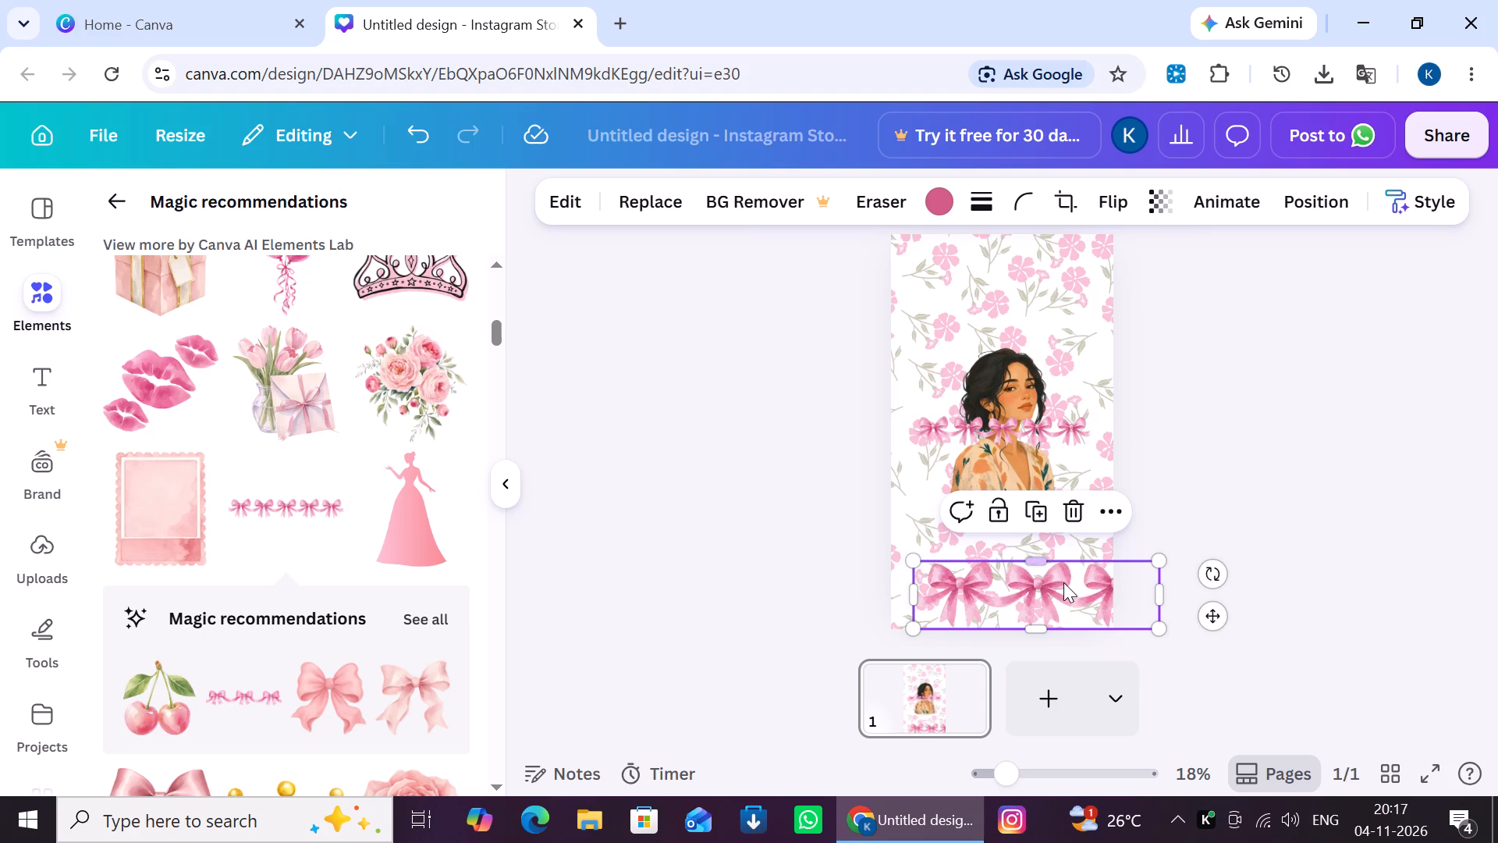
Delete the enlarged pink bow garland at the bottom of the page.
left_click(1052, 560)
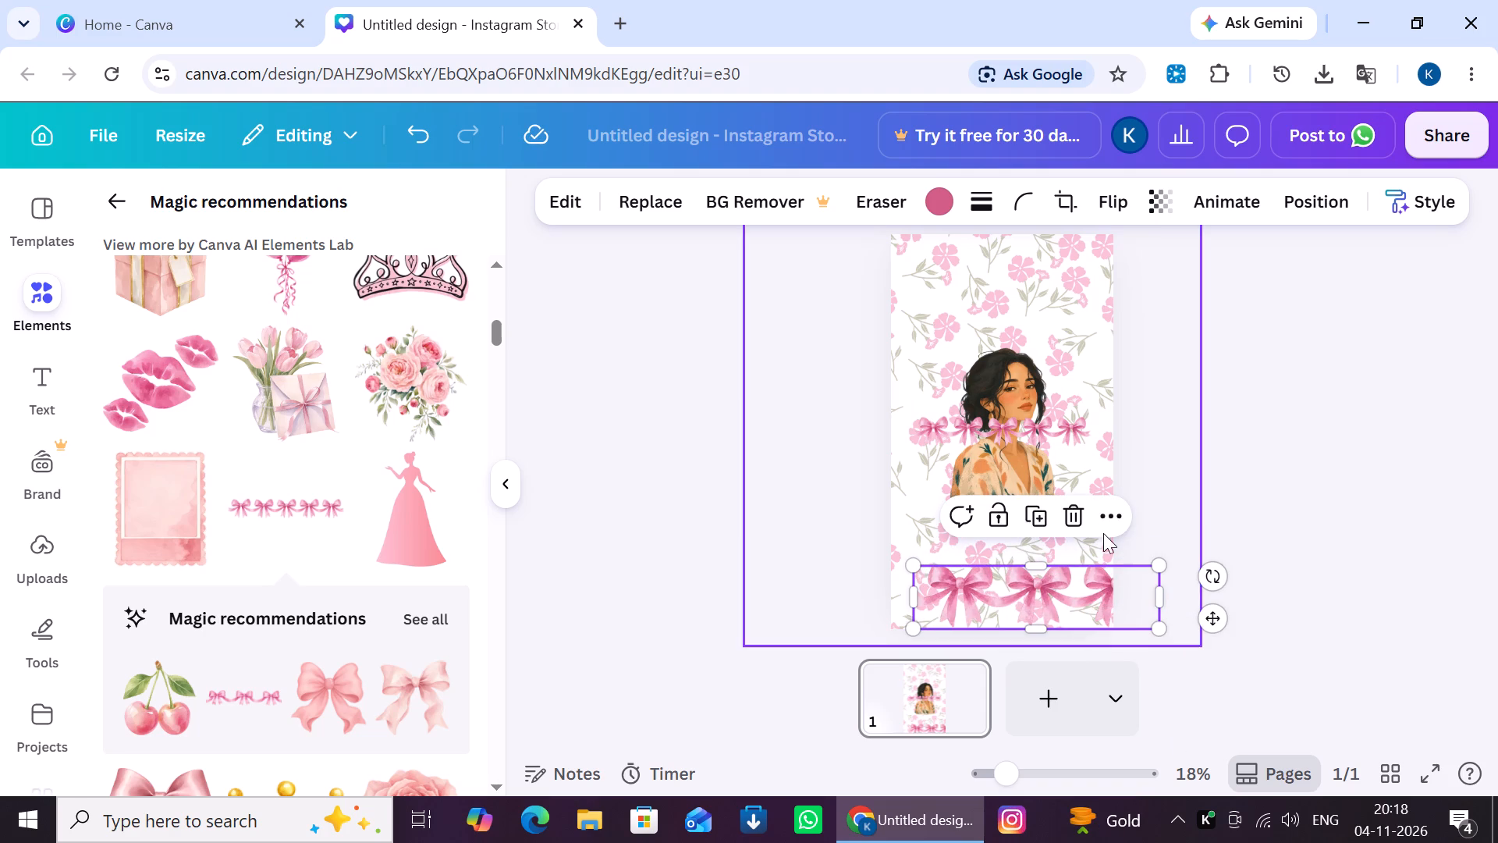
left_click(1076, 519)
Move the remaining bow garland below the woman's portrait near the page bottom and enlarge it to about the page width.
left_click_drag(1043, 436, 1044, 538)
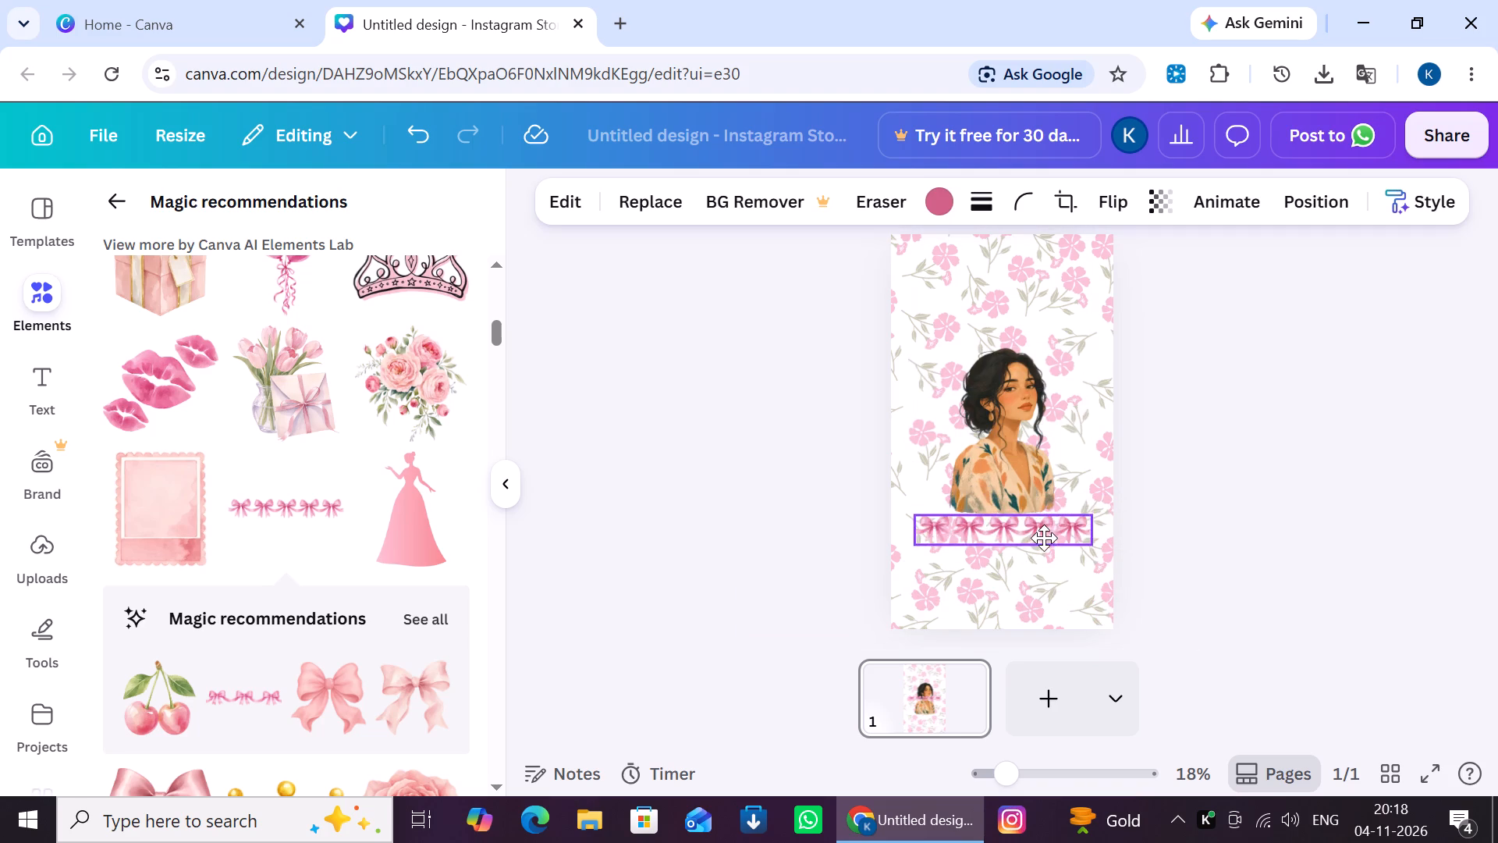
left_click_drag(1044, 538, 1044, 543)
left_click_drag(1094, 555, 1120, 580)
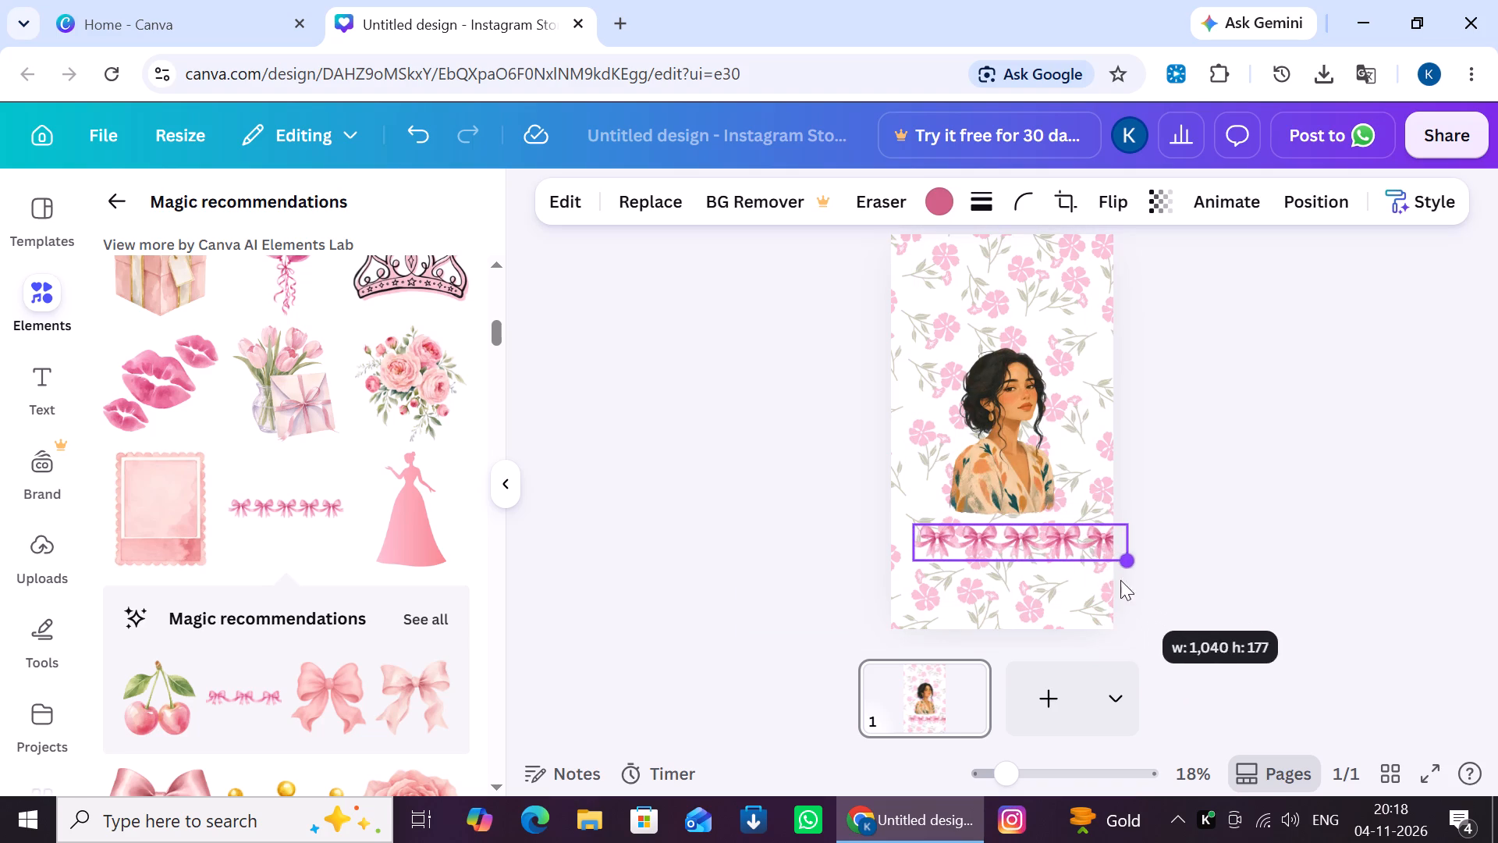
left_click_drag(1120, 580, 1125, 587)
left_click_drag(1071, 542, 1055, 582)
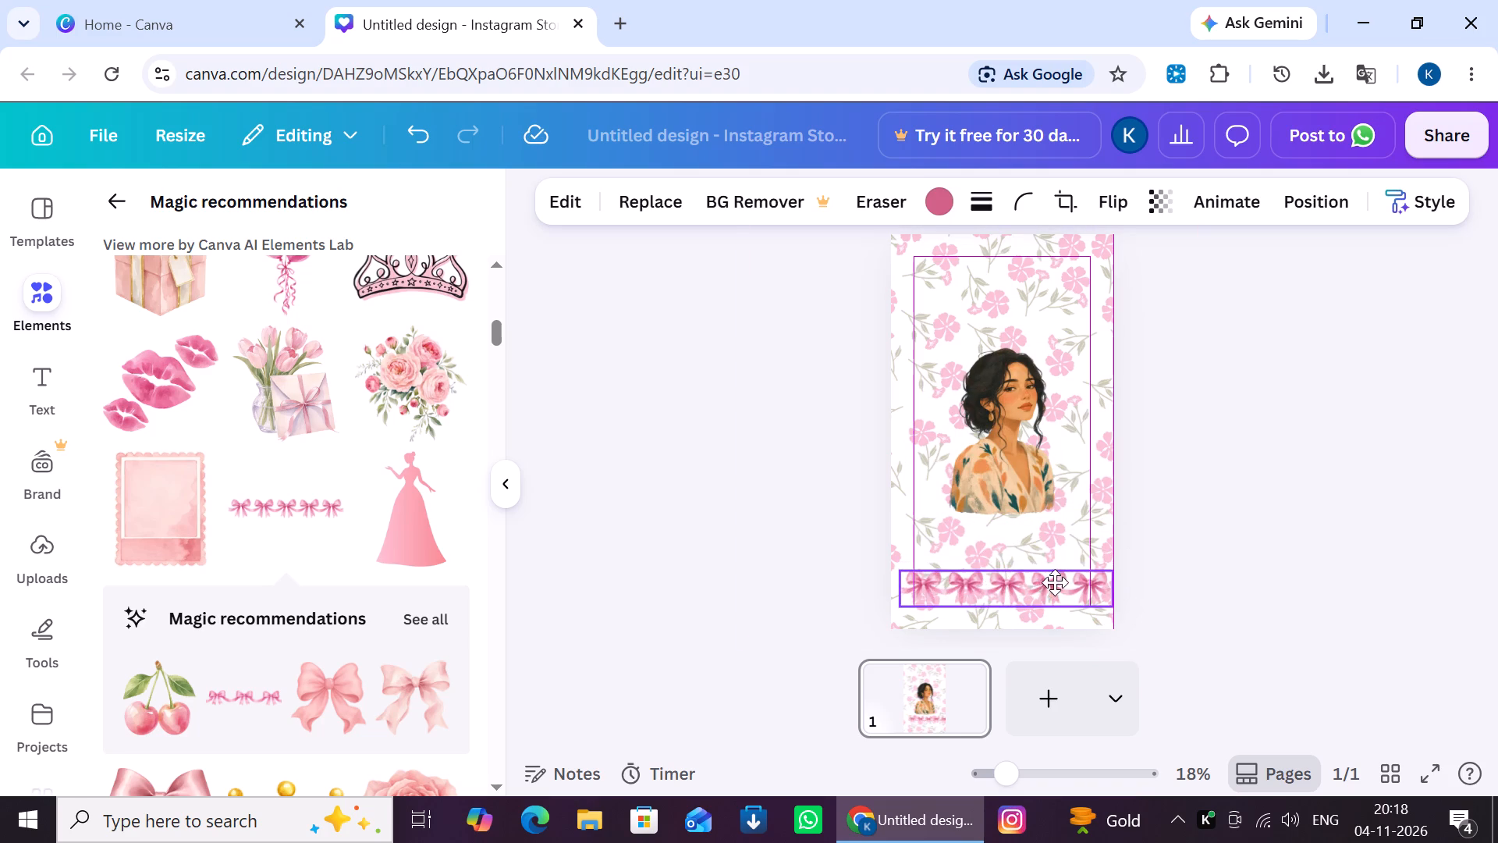
left_click_drag(1055, 582, 1051, 595)
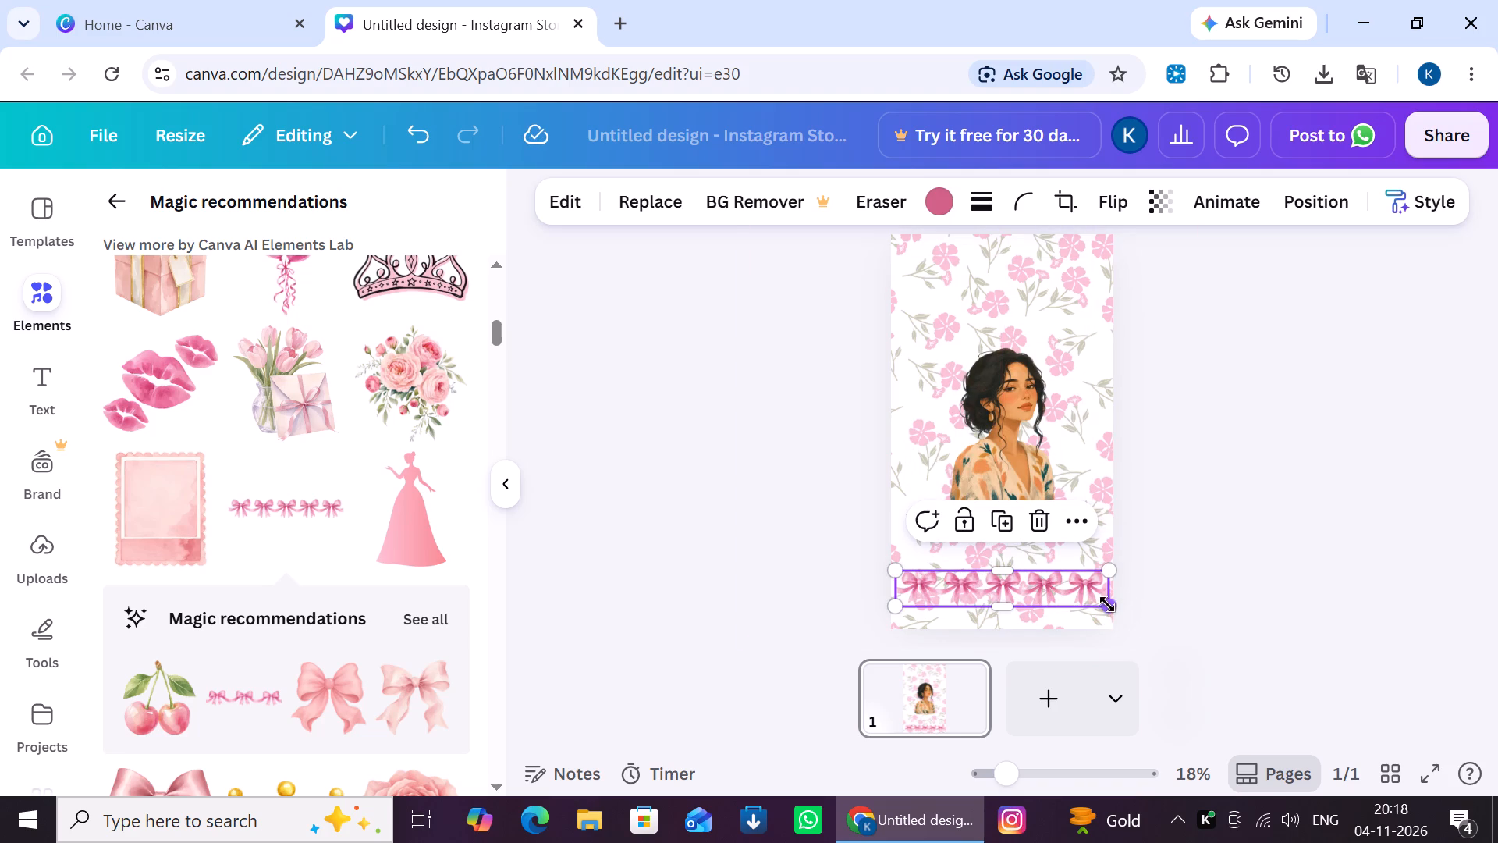
left_click_drag(1107, 602, 1117, 618)
left_click(1081, 575)
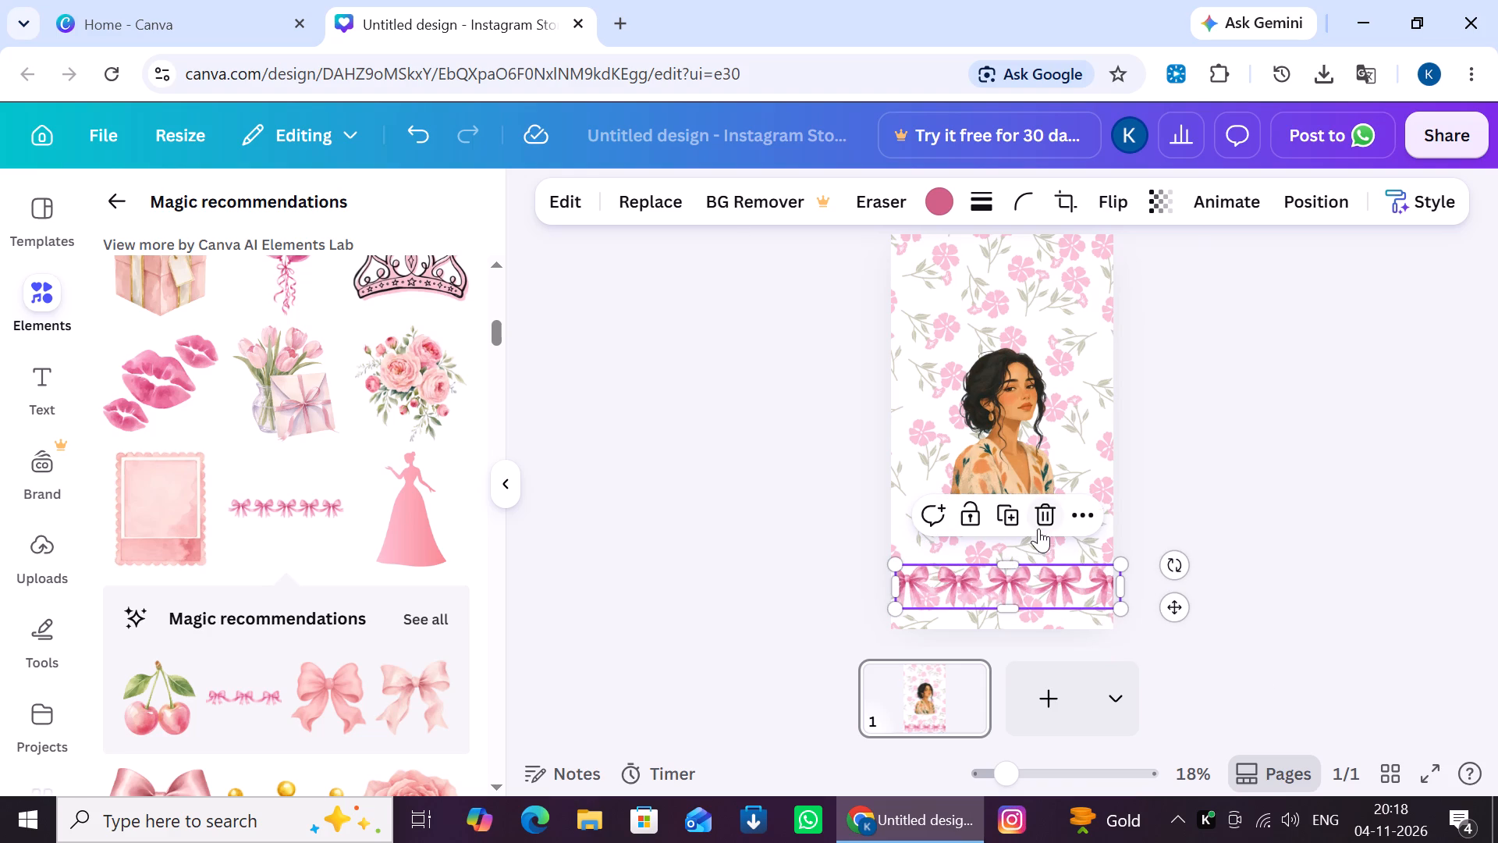
Widen the bow garland beyond the page edges and place it centred along the page's bottom edge.
left_click_drag(1120, 588, 1120, 586)
left_click_drag(1120, 586, 1165, 582)
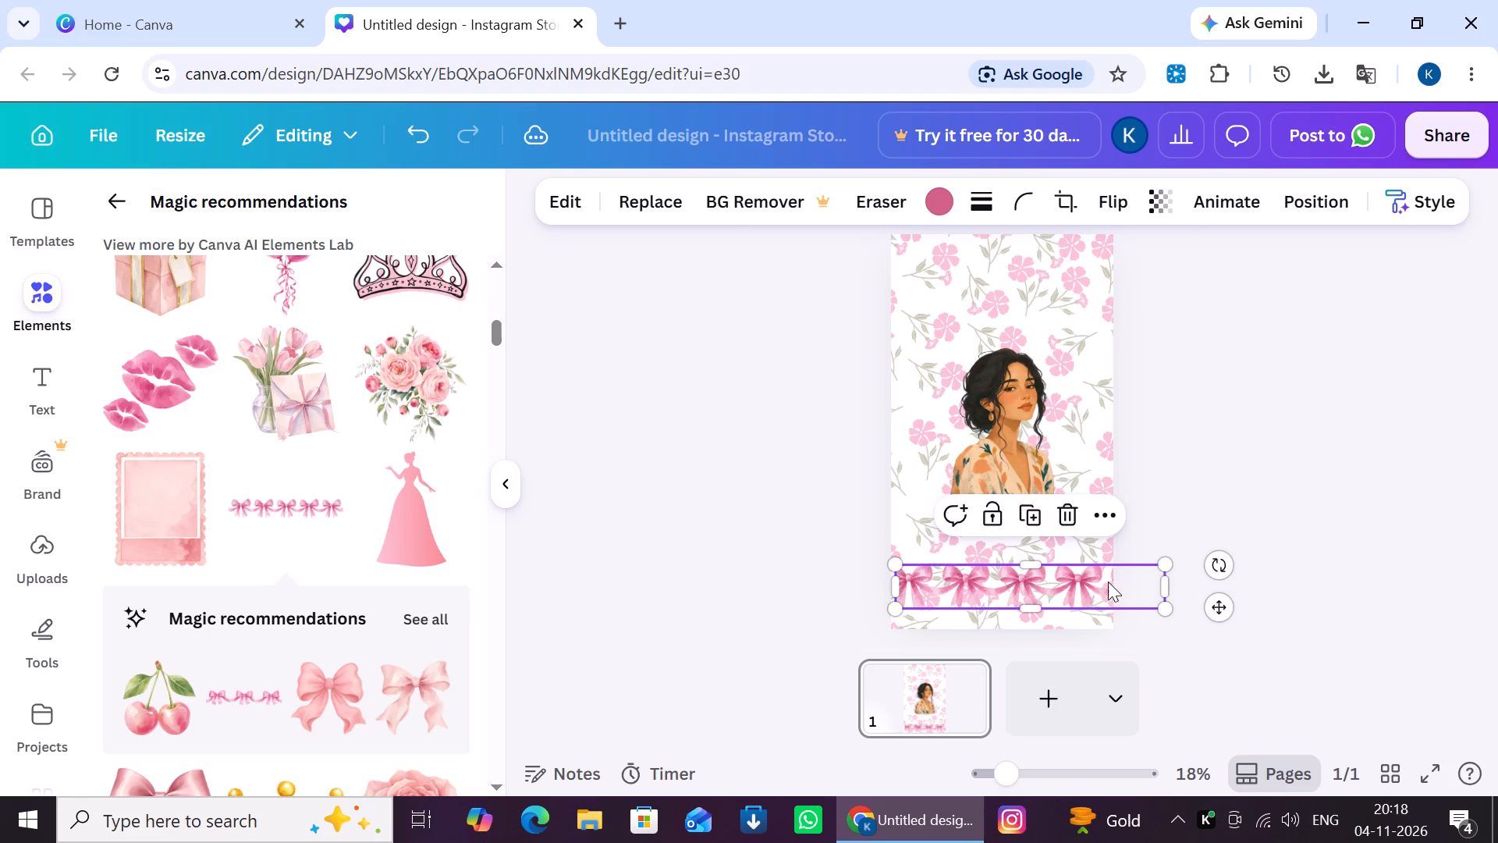
left_click_drag(1093, 579, 1071, 593)
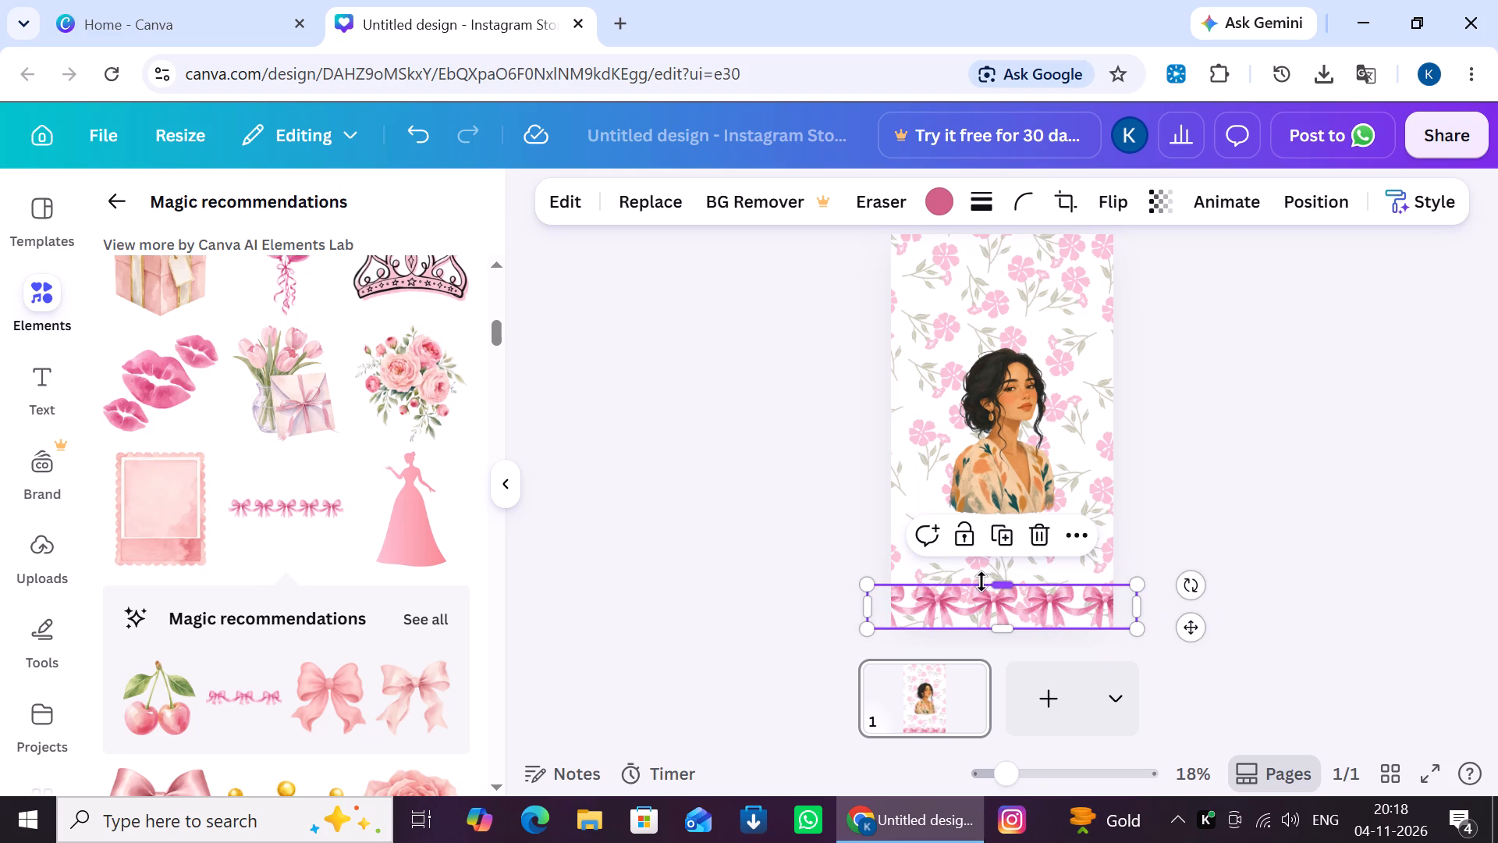
Duplicate the bow garland, stretch the copy upward into one large bow and align it with the page's top edge.
left_click(1006, 536)
left_click_drag(1008, 593, 987, 392)
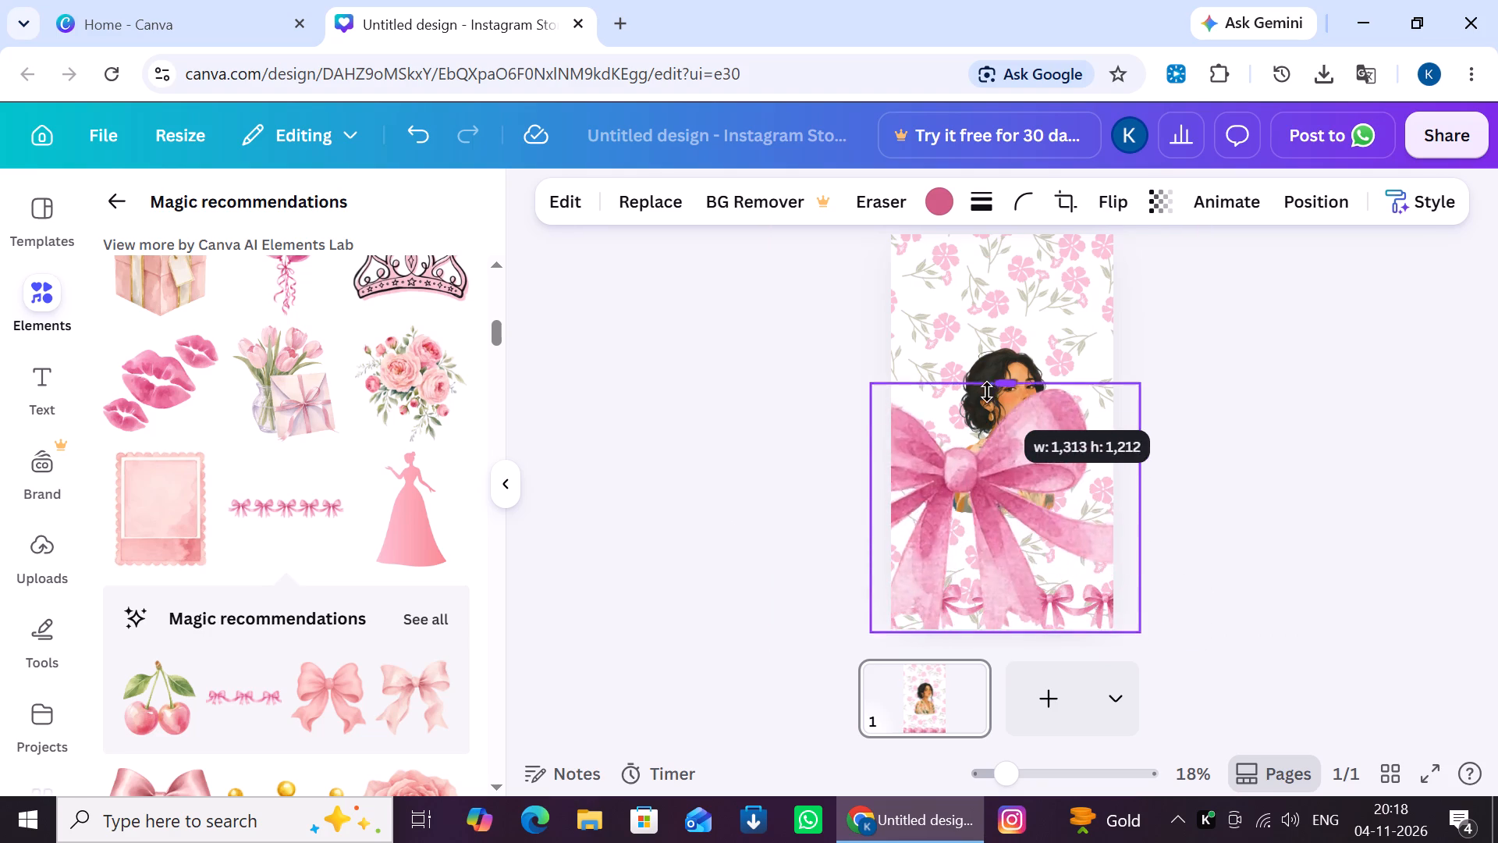
left_click_drag(987, 392, 1103, 297)
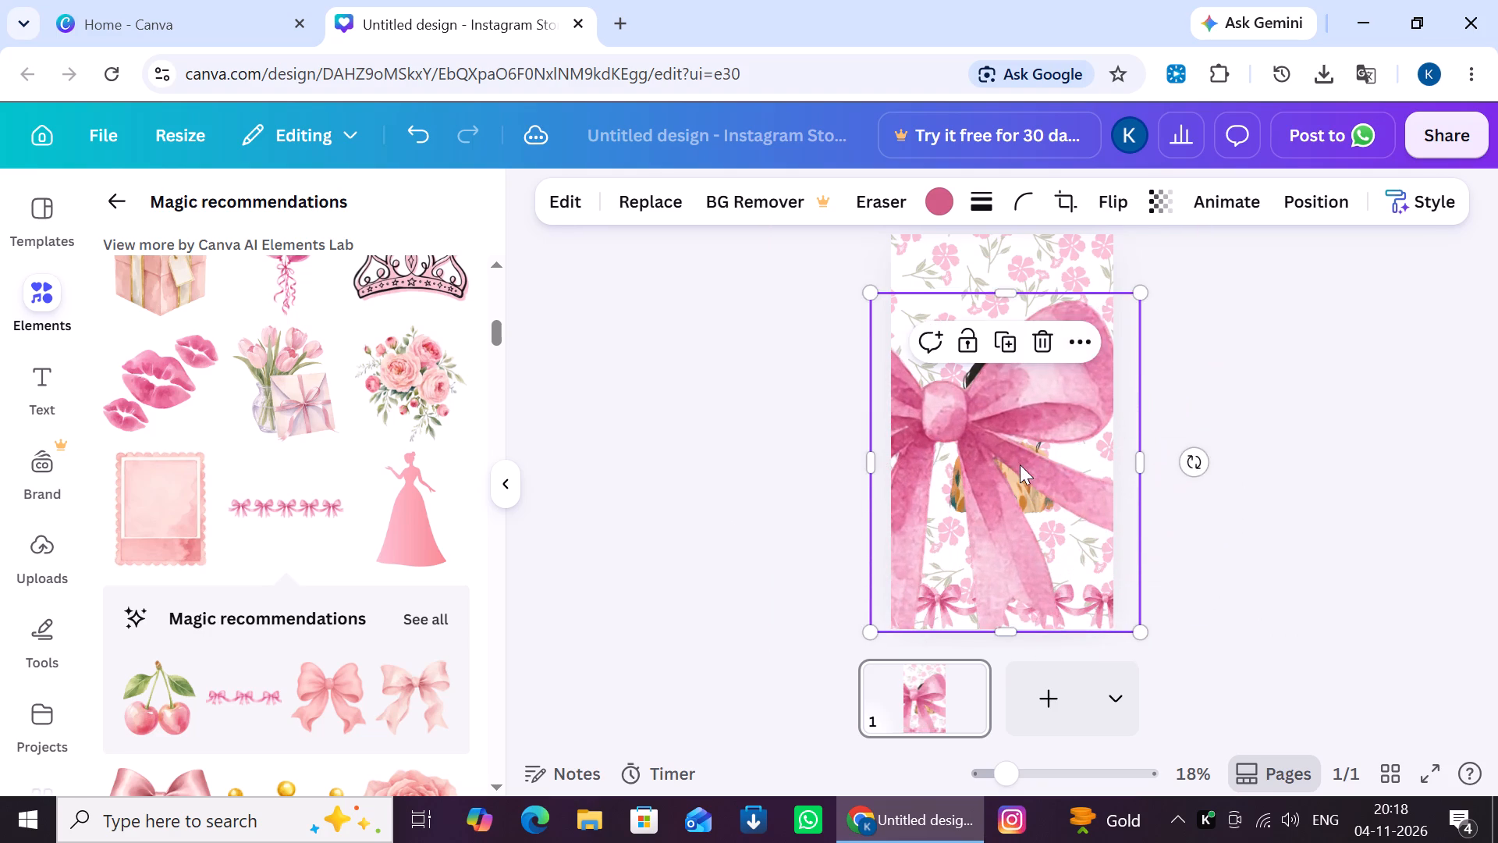
left_click_drag(1020, 464, 1042, 400)
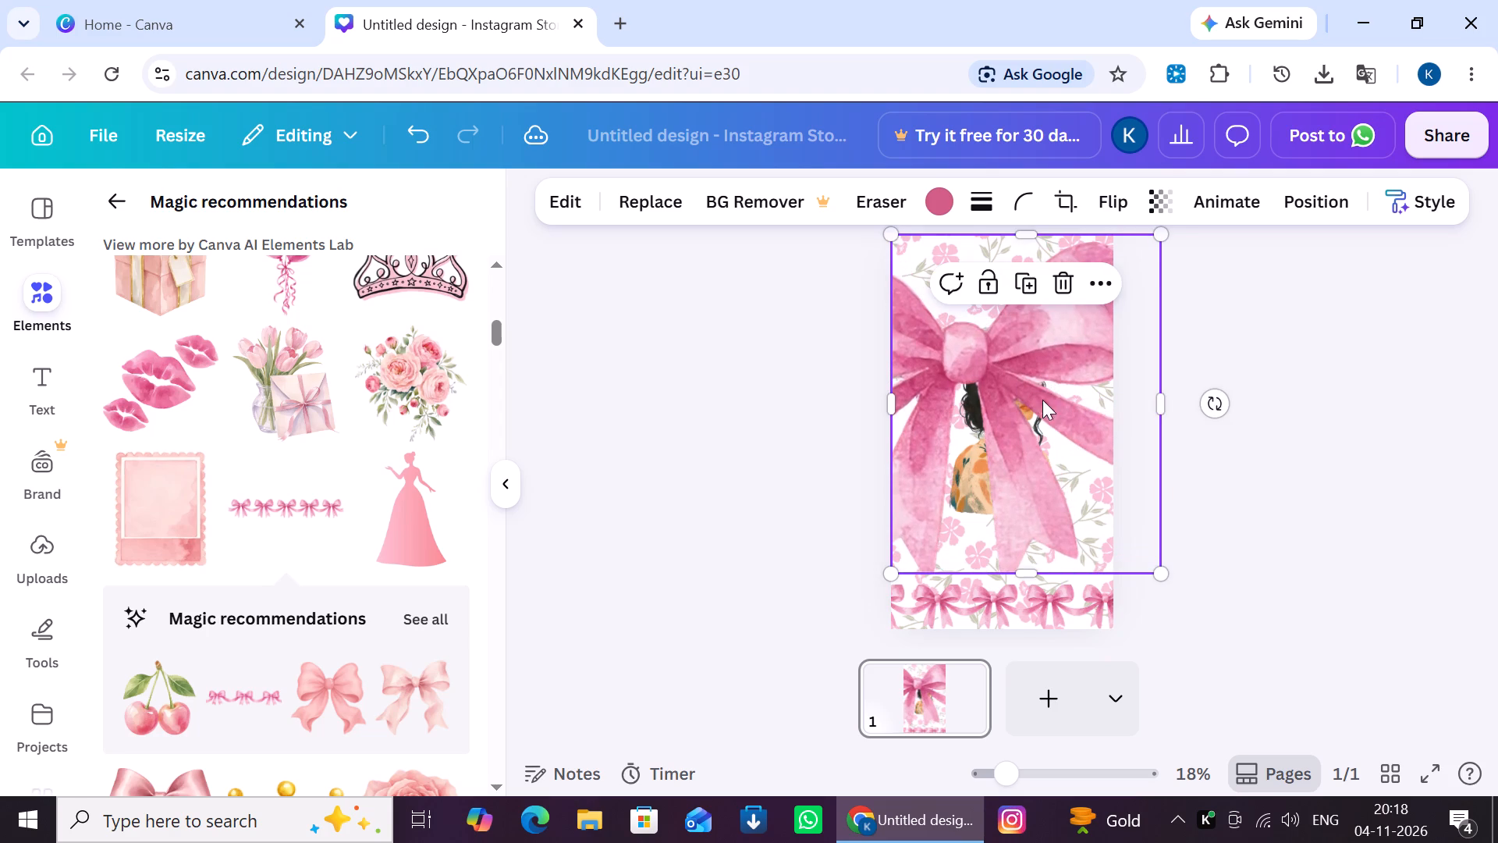
Send the large pink bow backward so it sits behind the woman's portrait.
left_click(1101, 284)
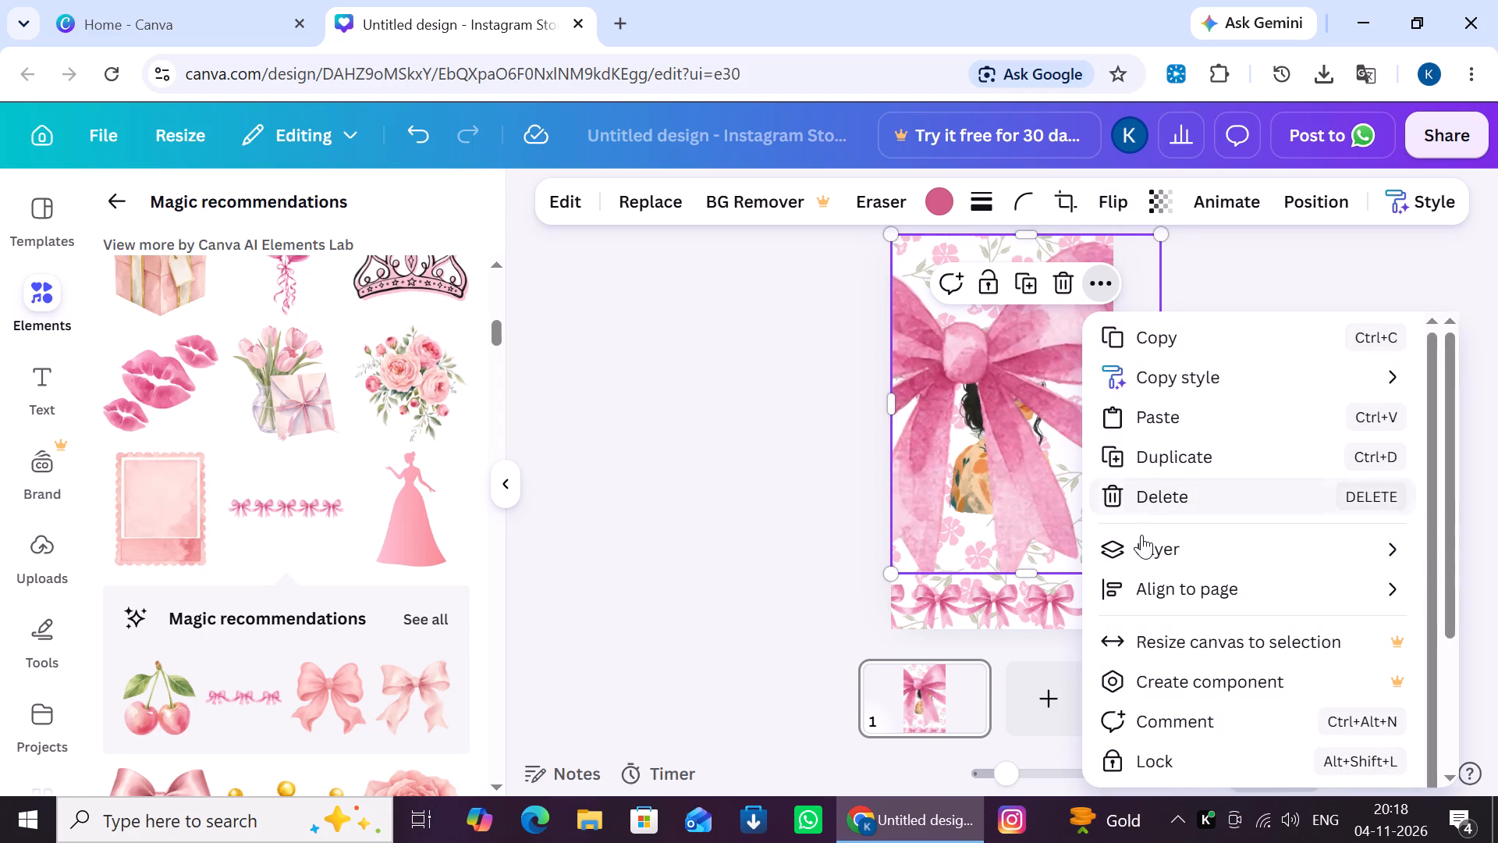
left_click(1020, 628)
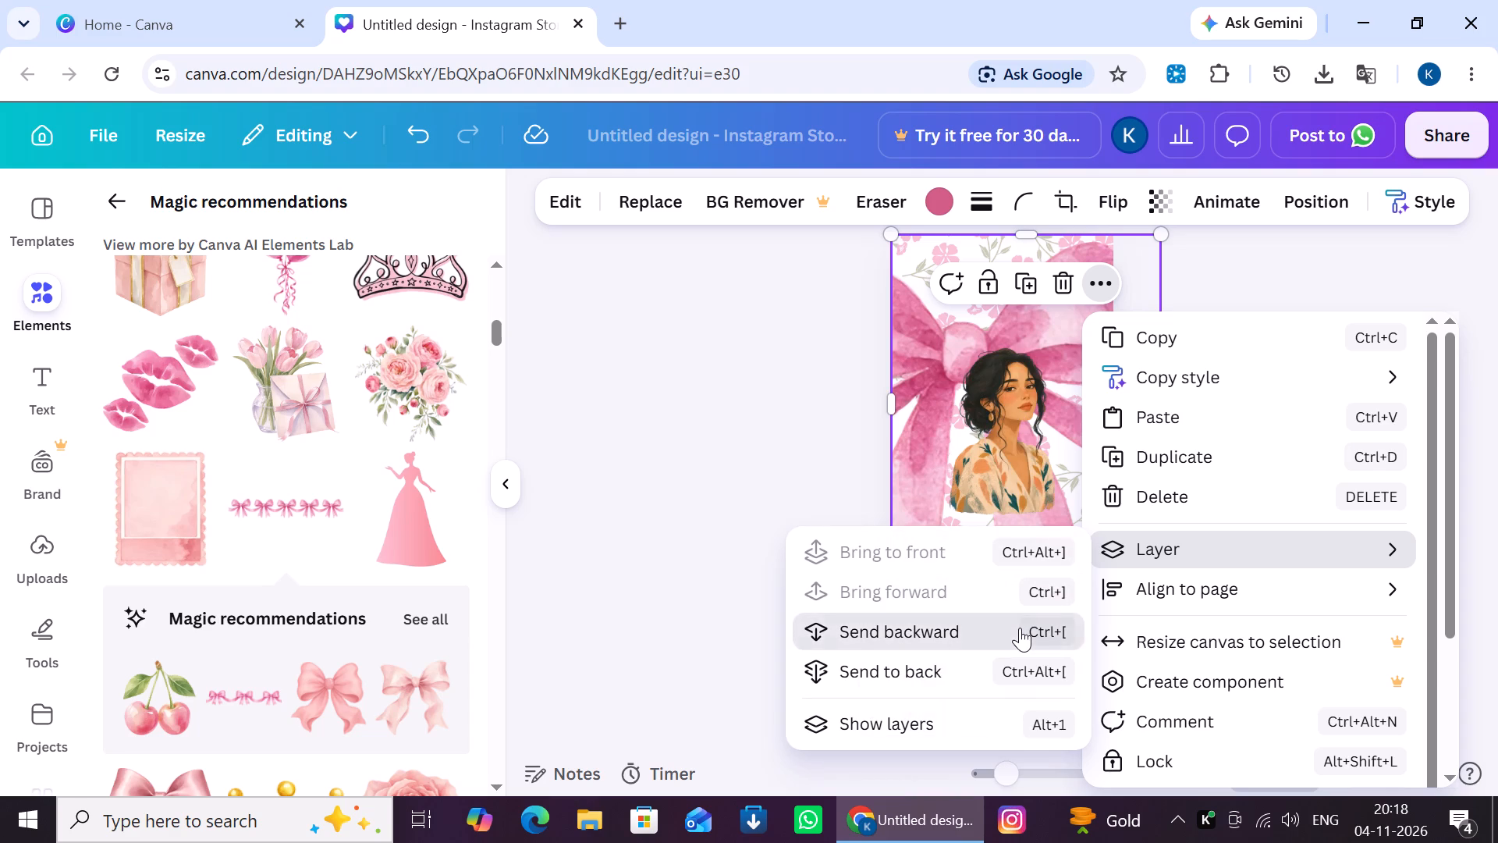
Restack the large pink bow so it lies above the floral background and directly behind the woman's portrait.
left_click(1020, 628)
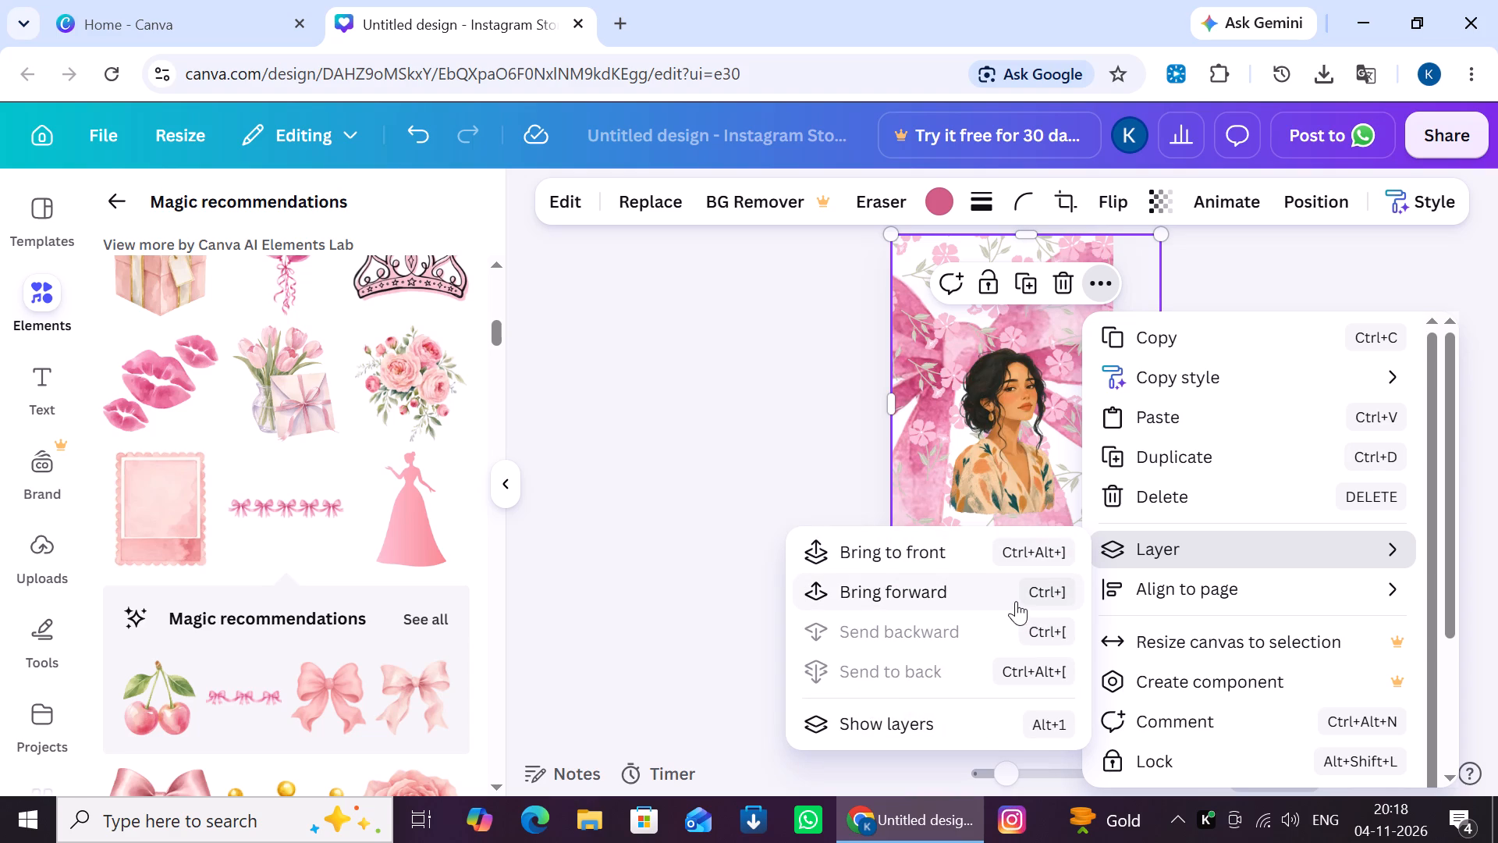
left_click(1016, 561)
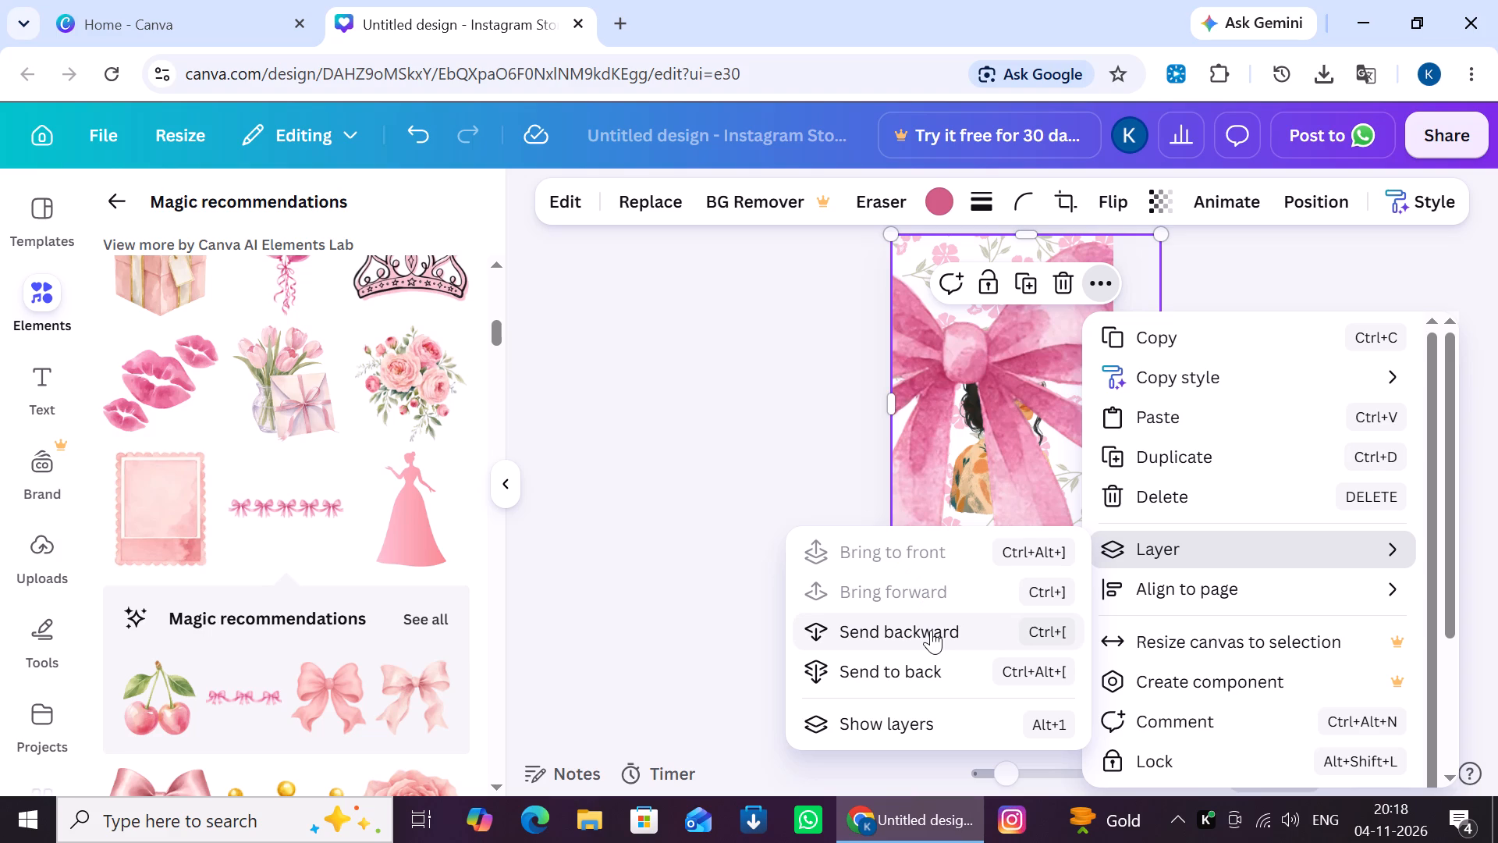
left_click(931, 632)
left_click(541, 428)
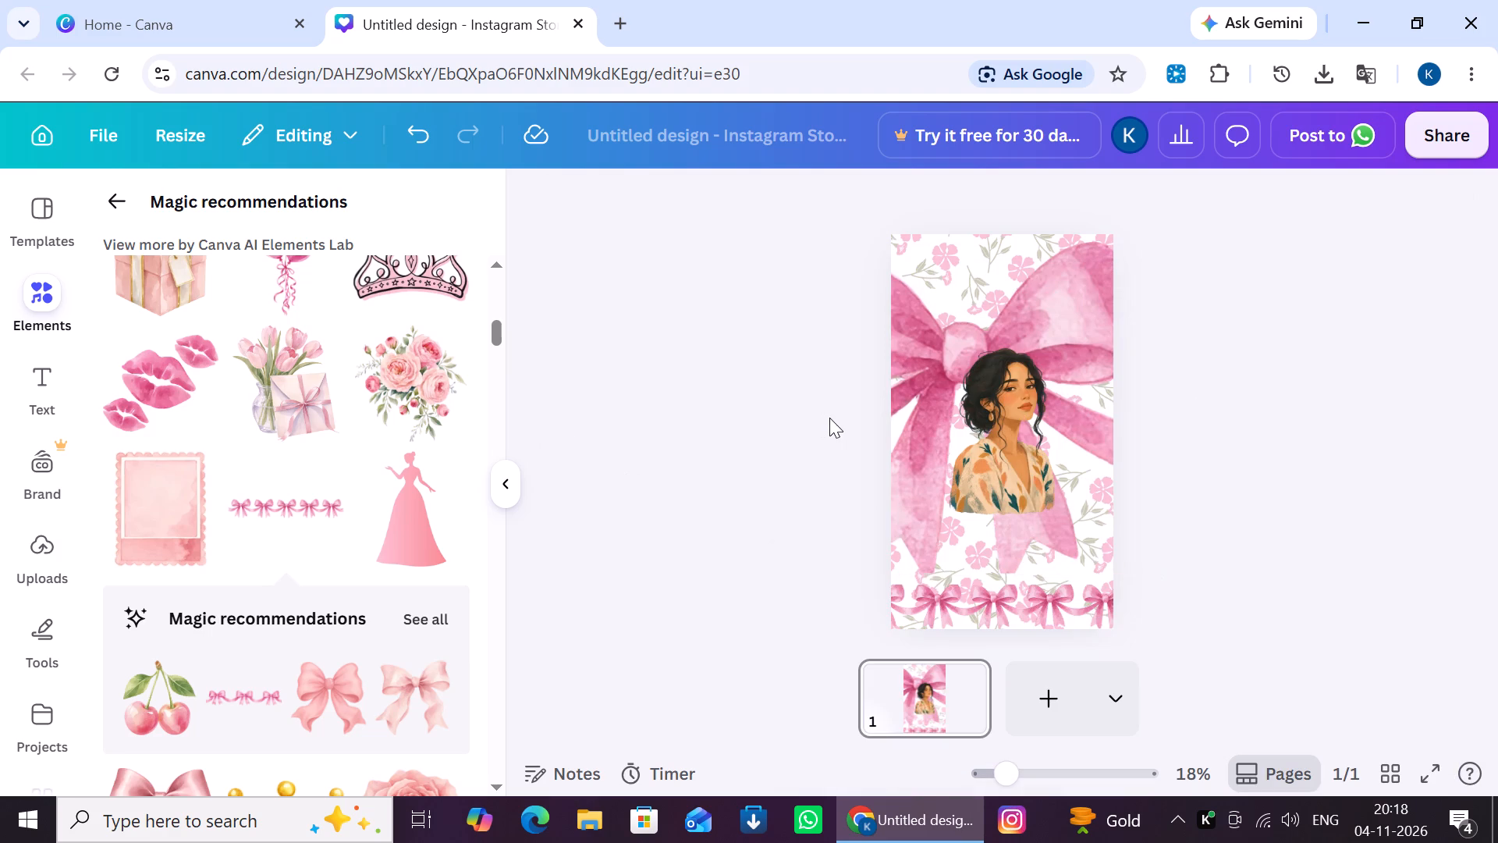
Move the woman's portrait slightly down the page, keeping it horizontally centred below the large bow's knot.
left_click_drag(998, 434, 999, 468)
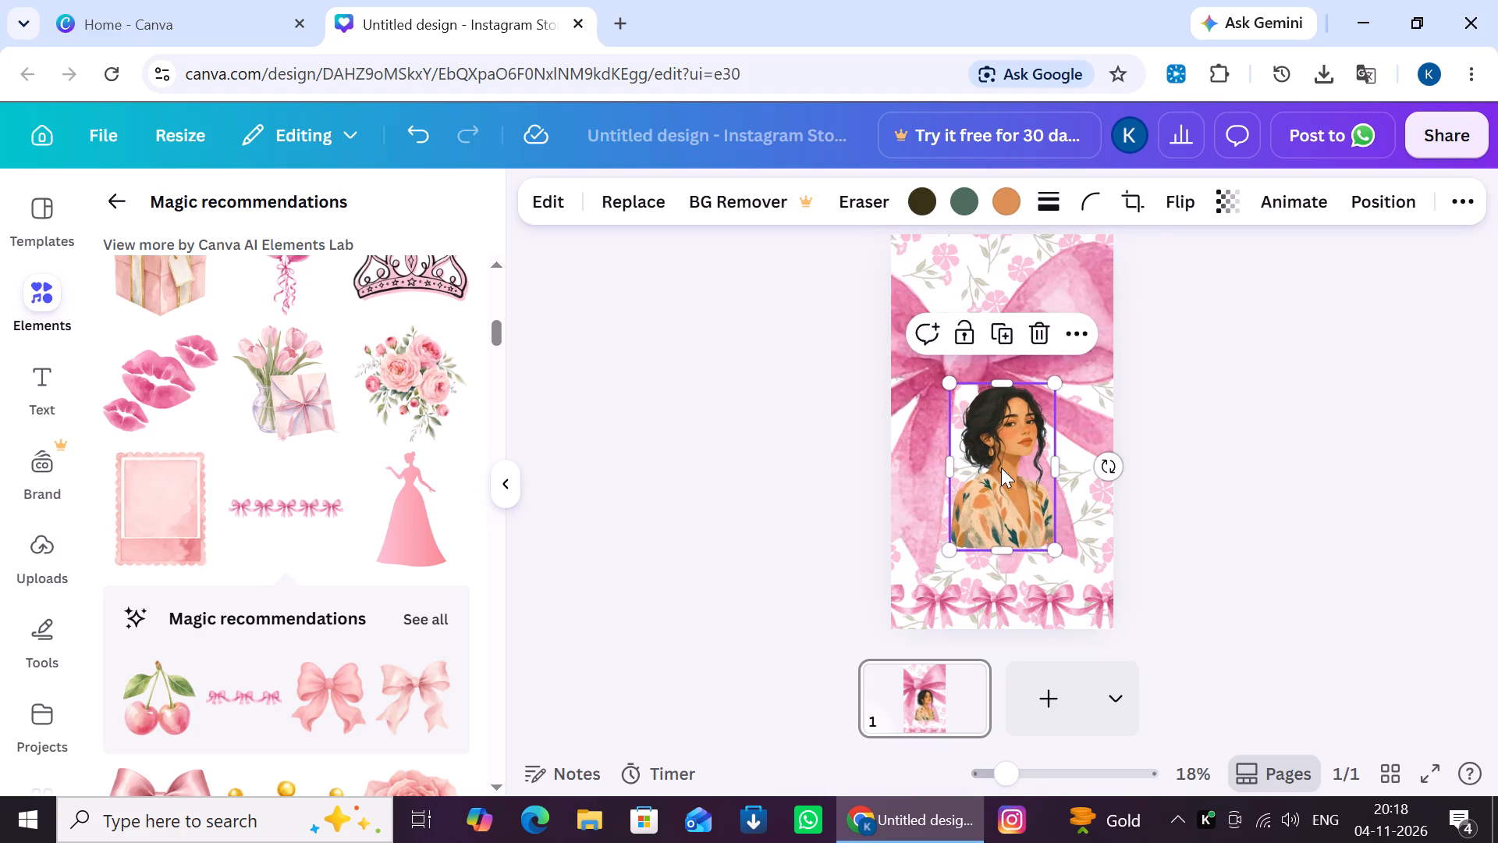
left_click(676, 421)
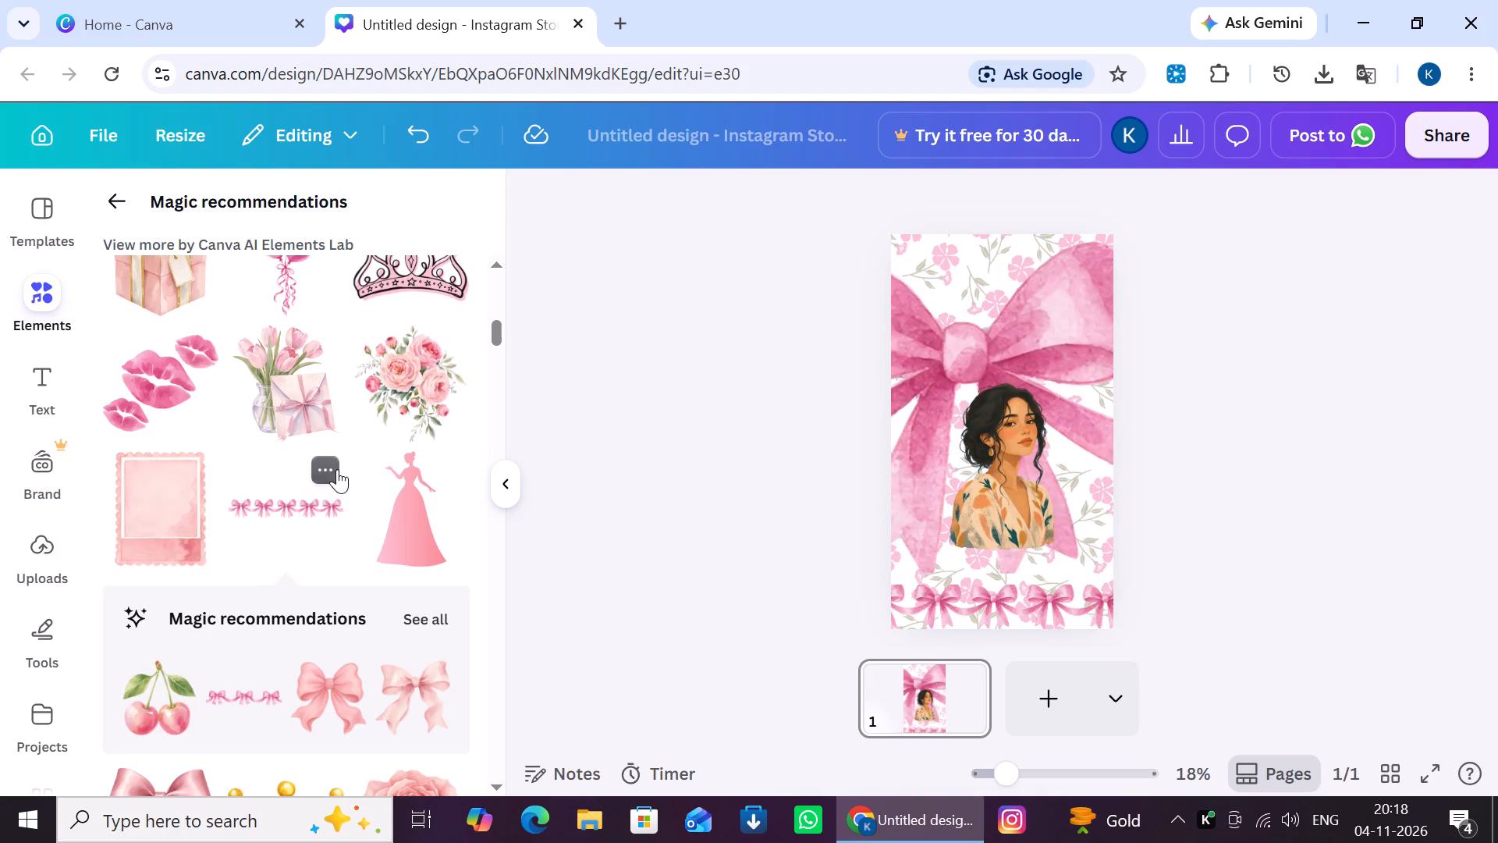
Look through the magic recommendations for further decorative elements that suit the pink floral story.
scroll(173, 642, "down", 6)
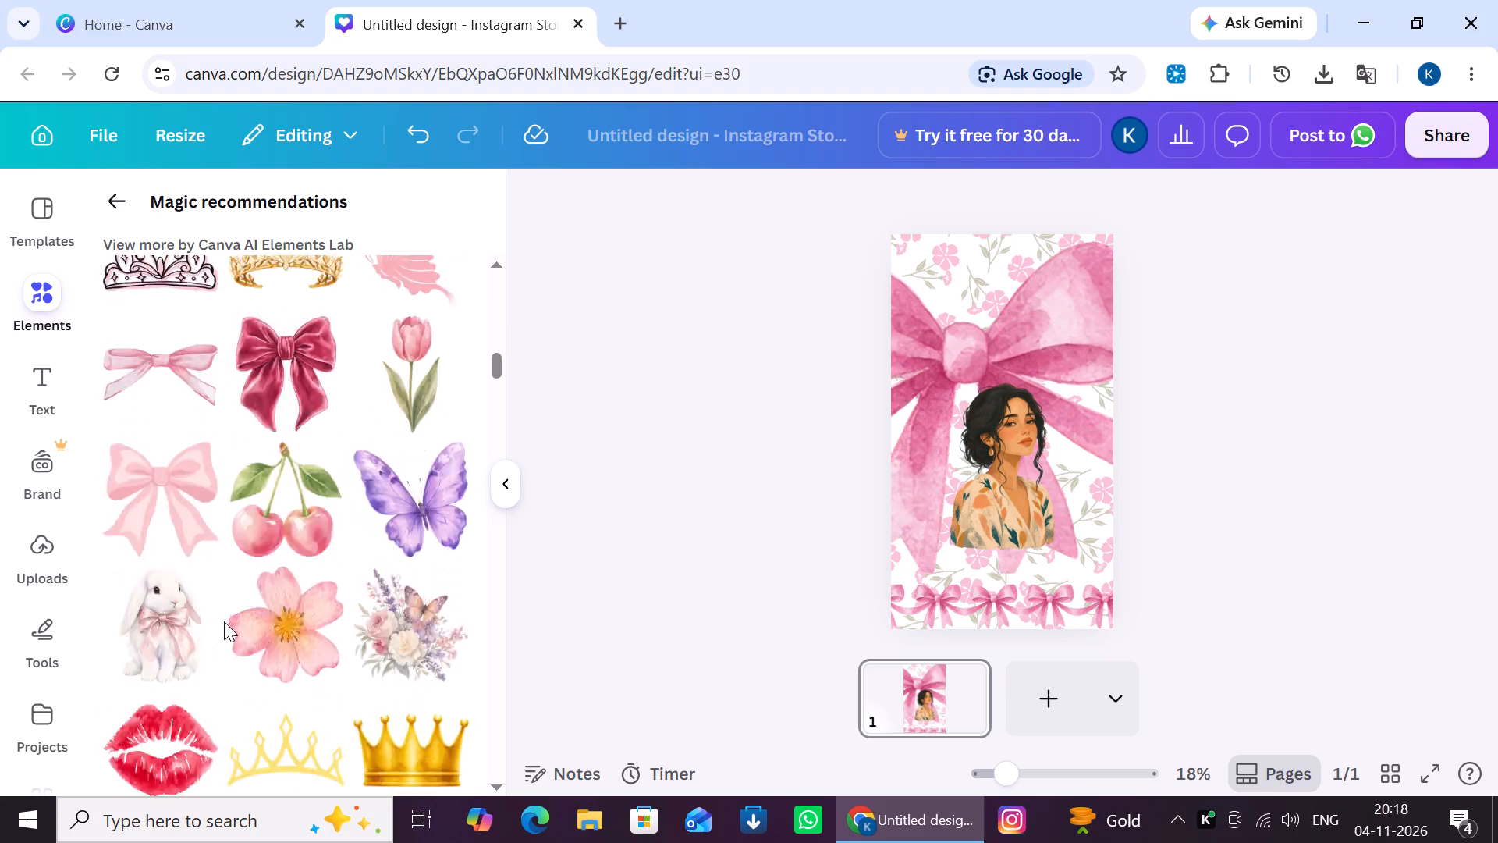
scroll(224, 621, "down", 10)
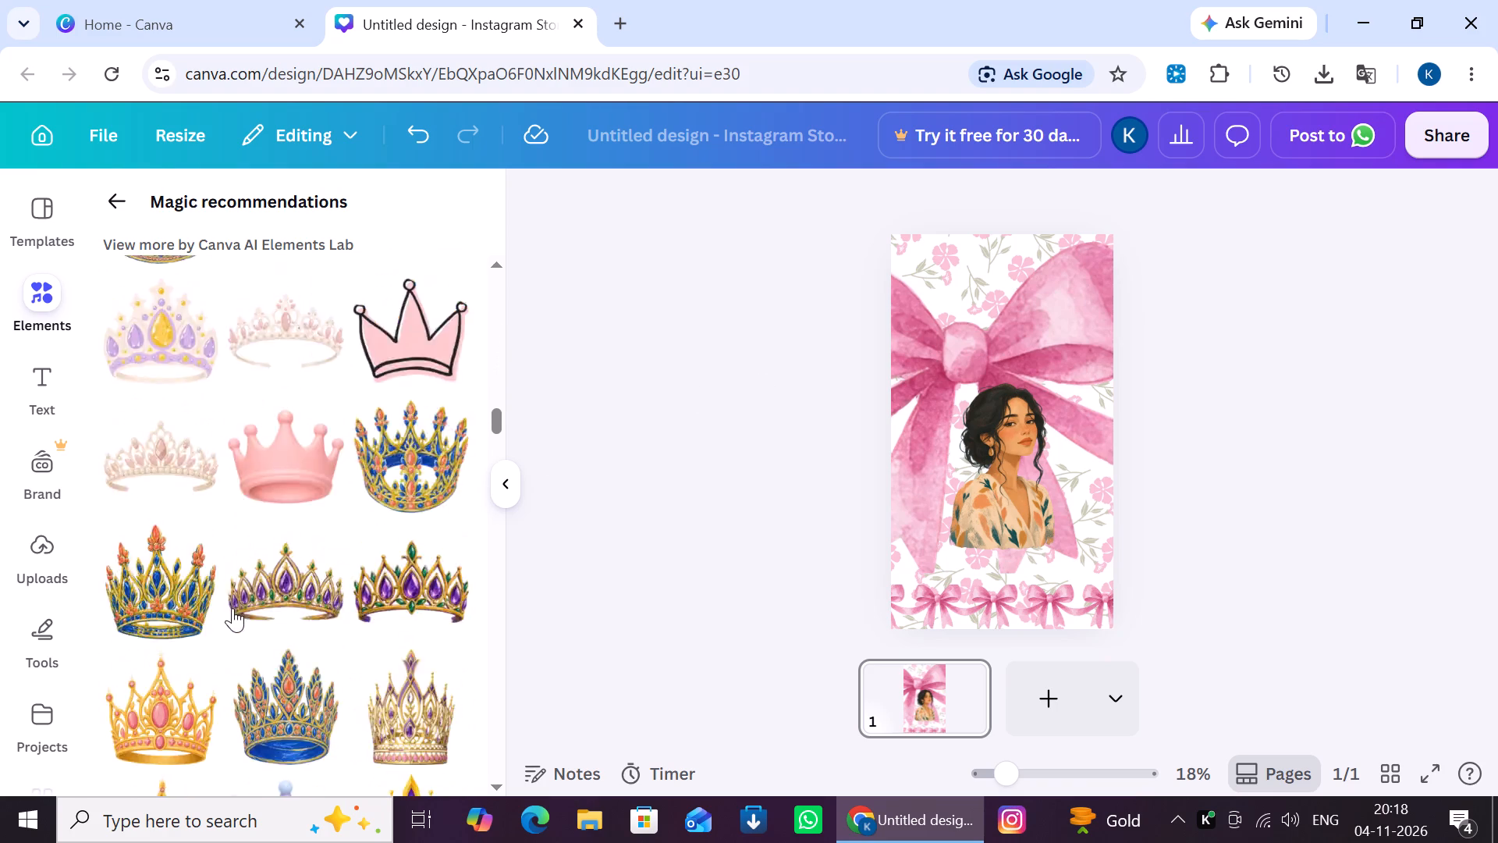
scroll(233, 608, "down", 15)
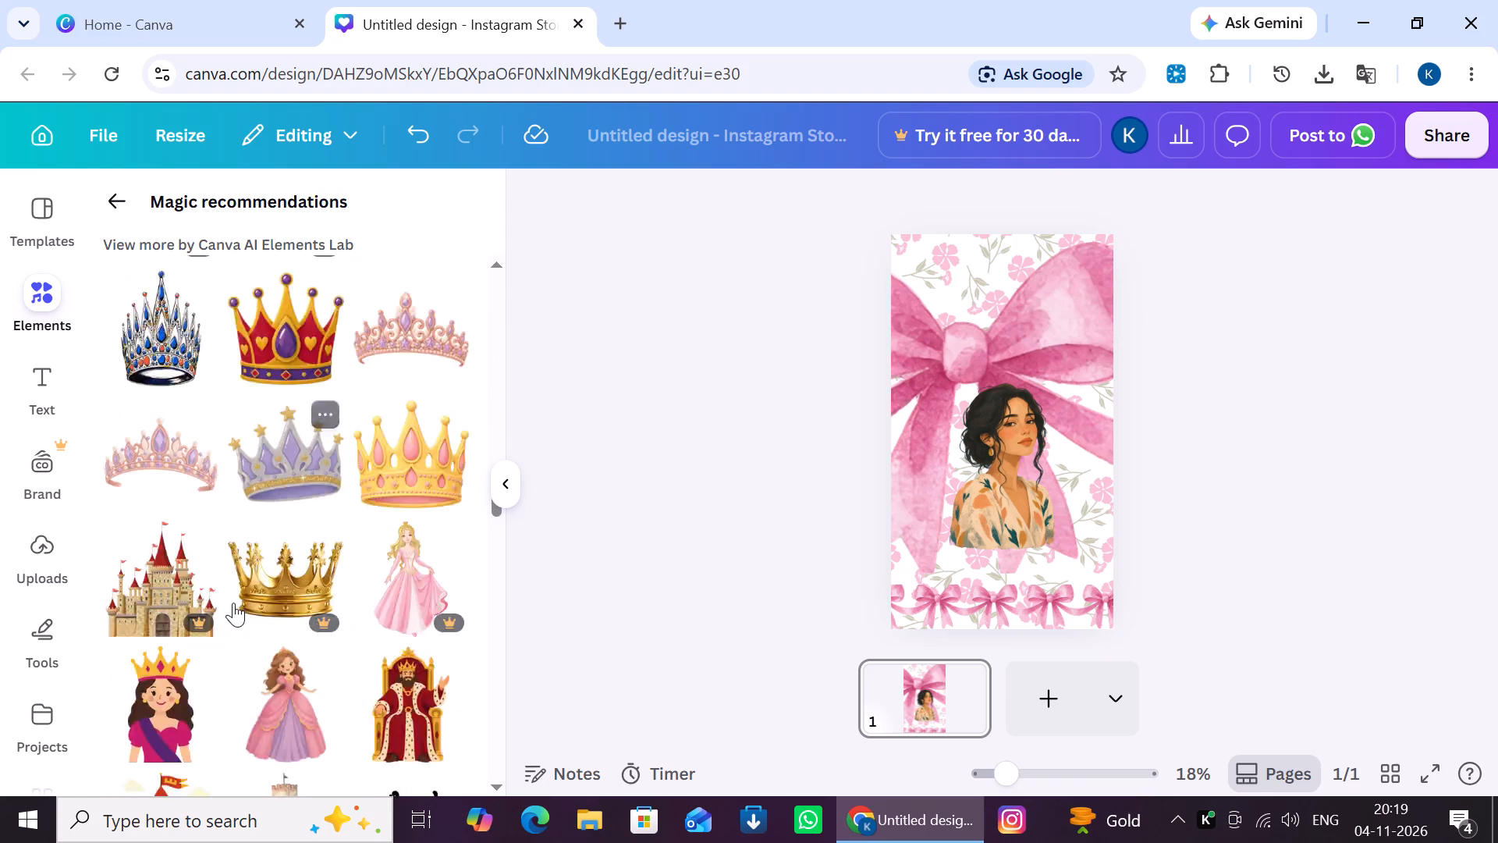
scroll(233, 603, "down", 5)
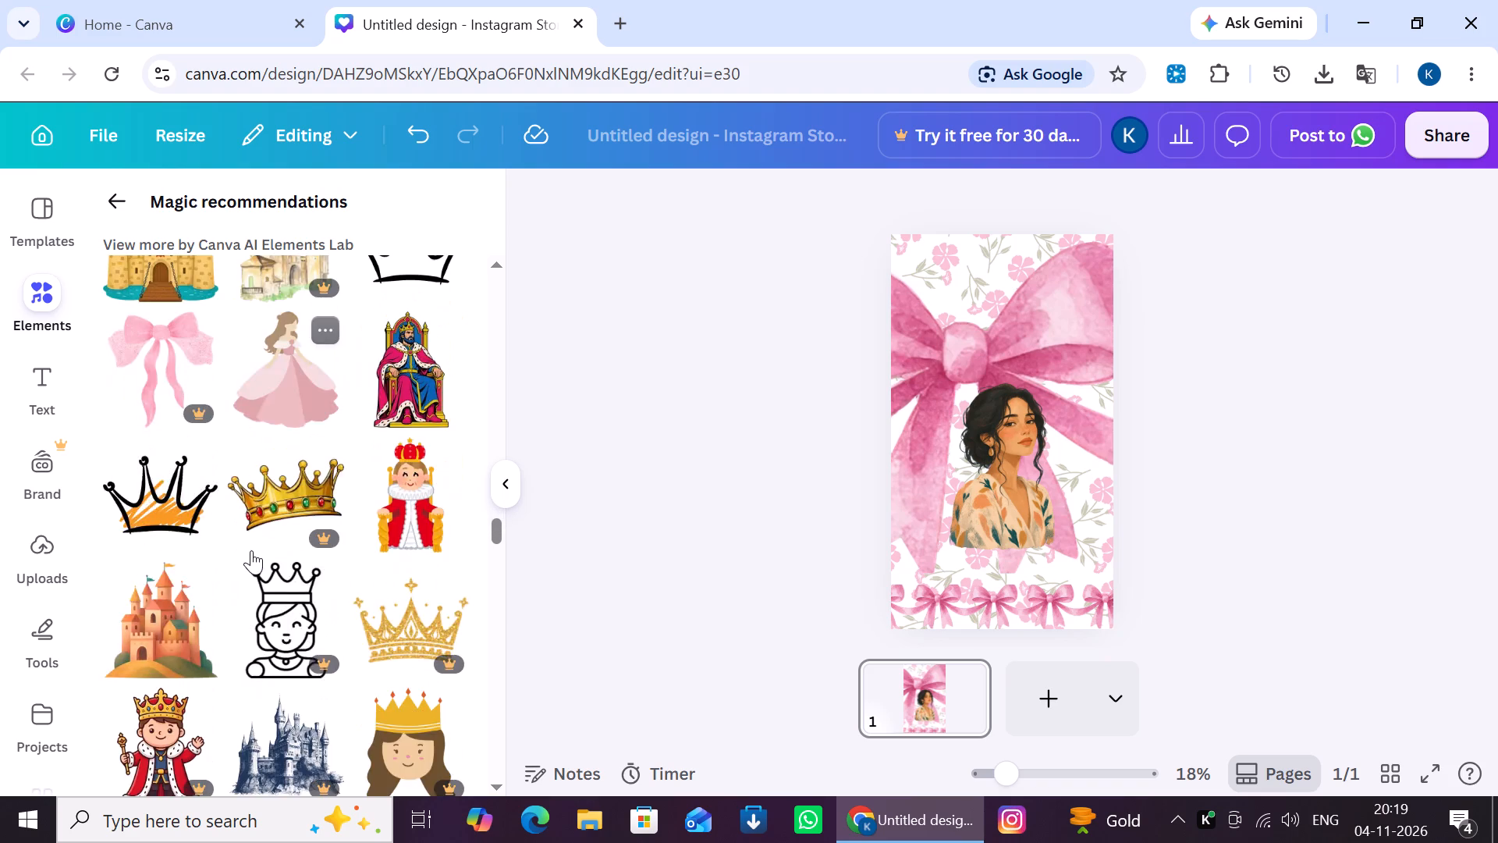
scroll(251, 550, "down", 6)
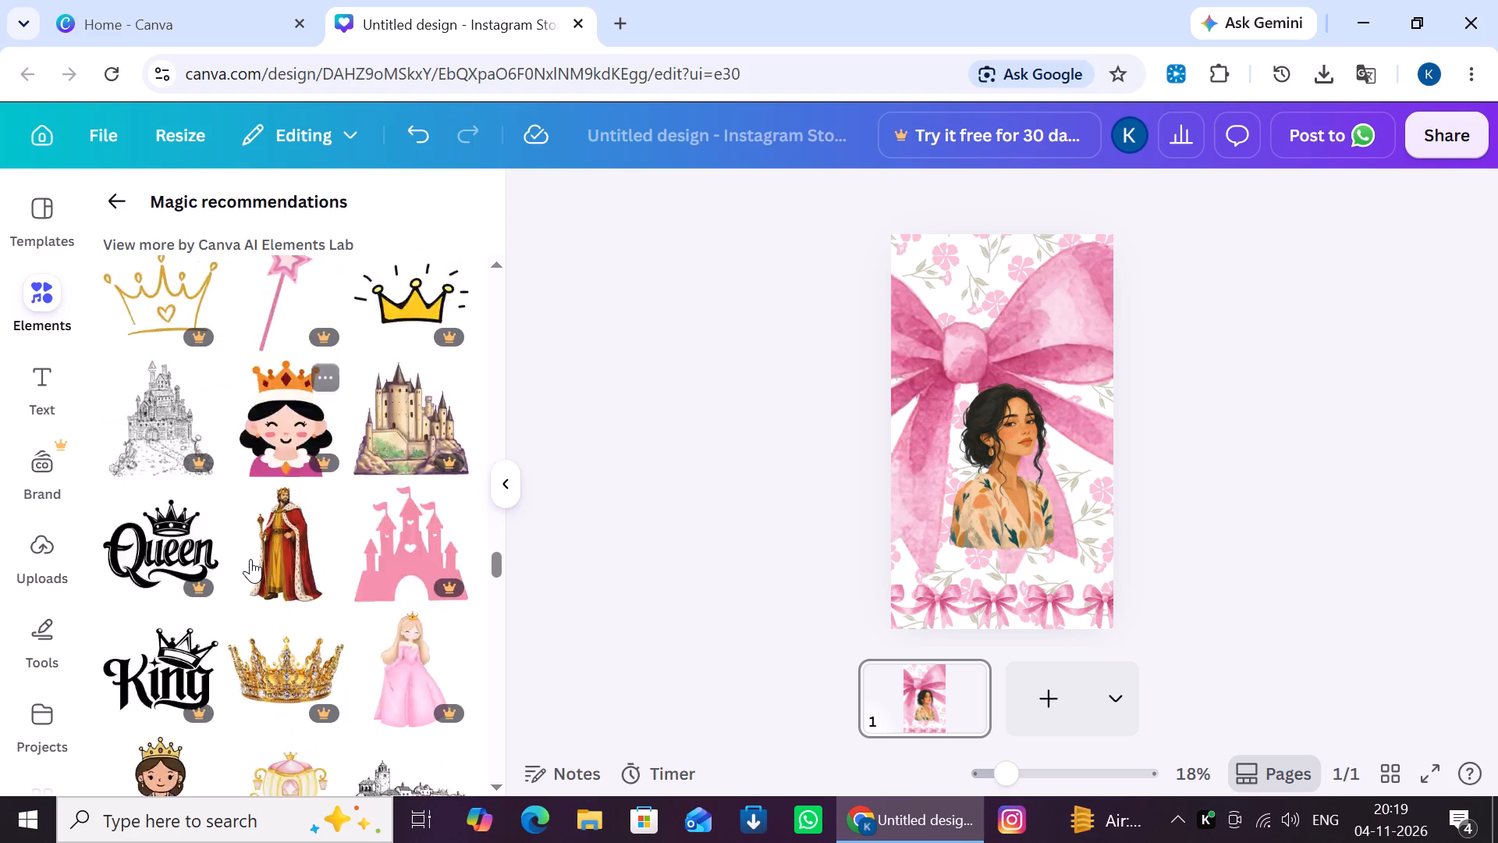
scroll(250, 559, "down", 4)
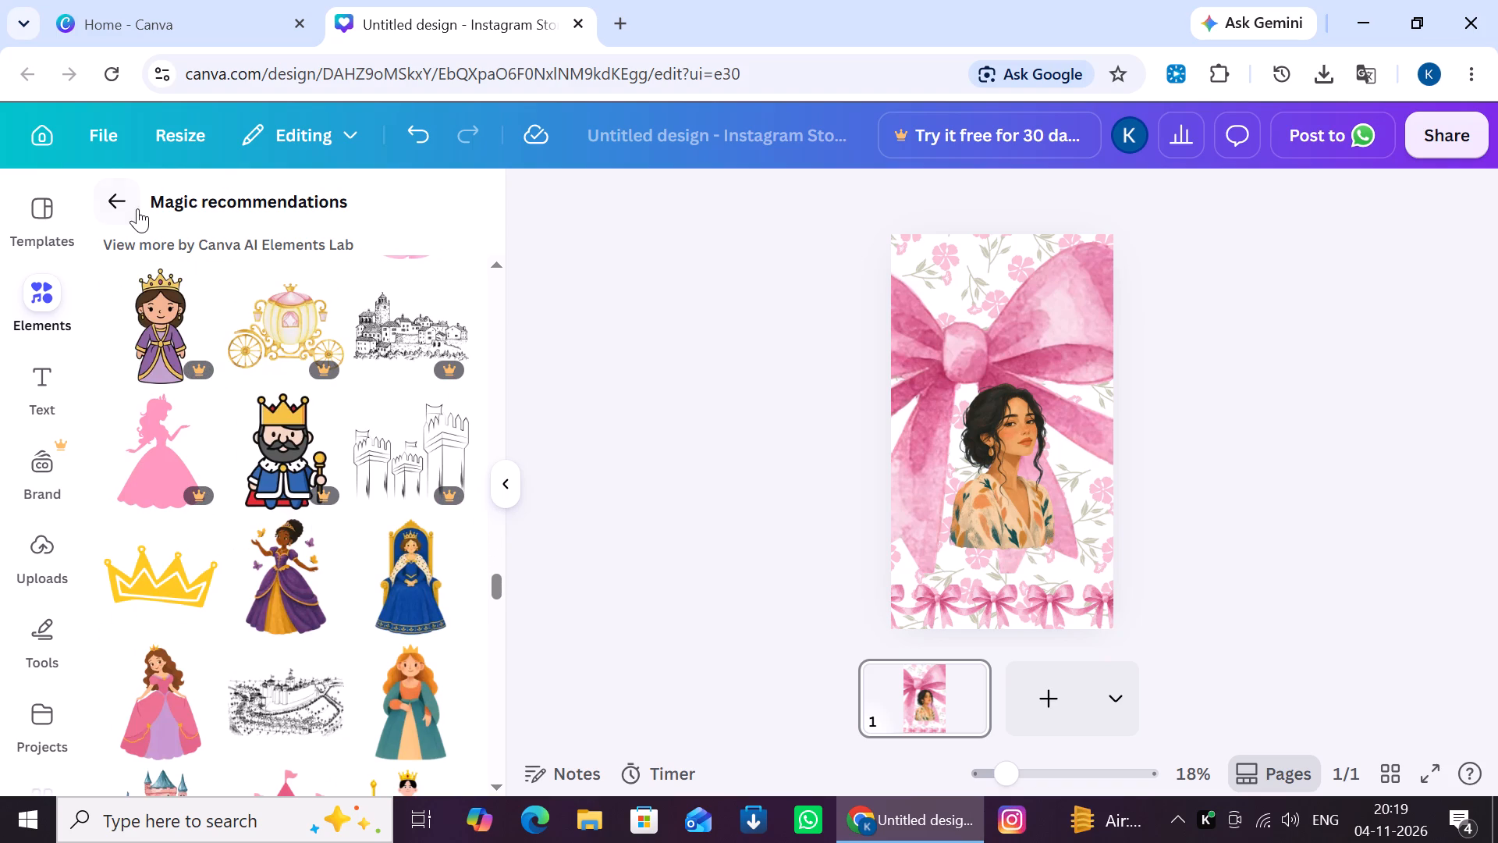
Leave the recommendations, search the elements for "queen" and limit the results to graphics.
left_click(137, 208)
left_click(126, 206)
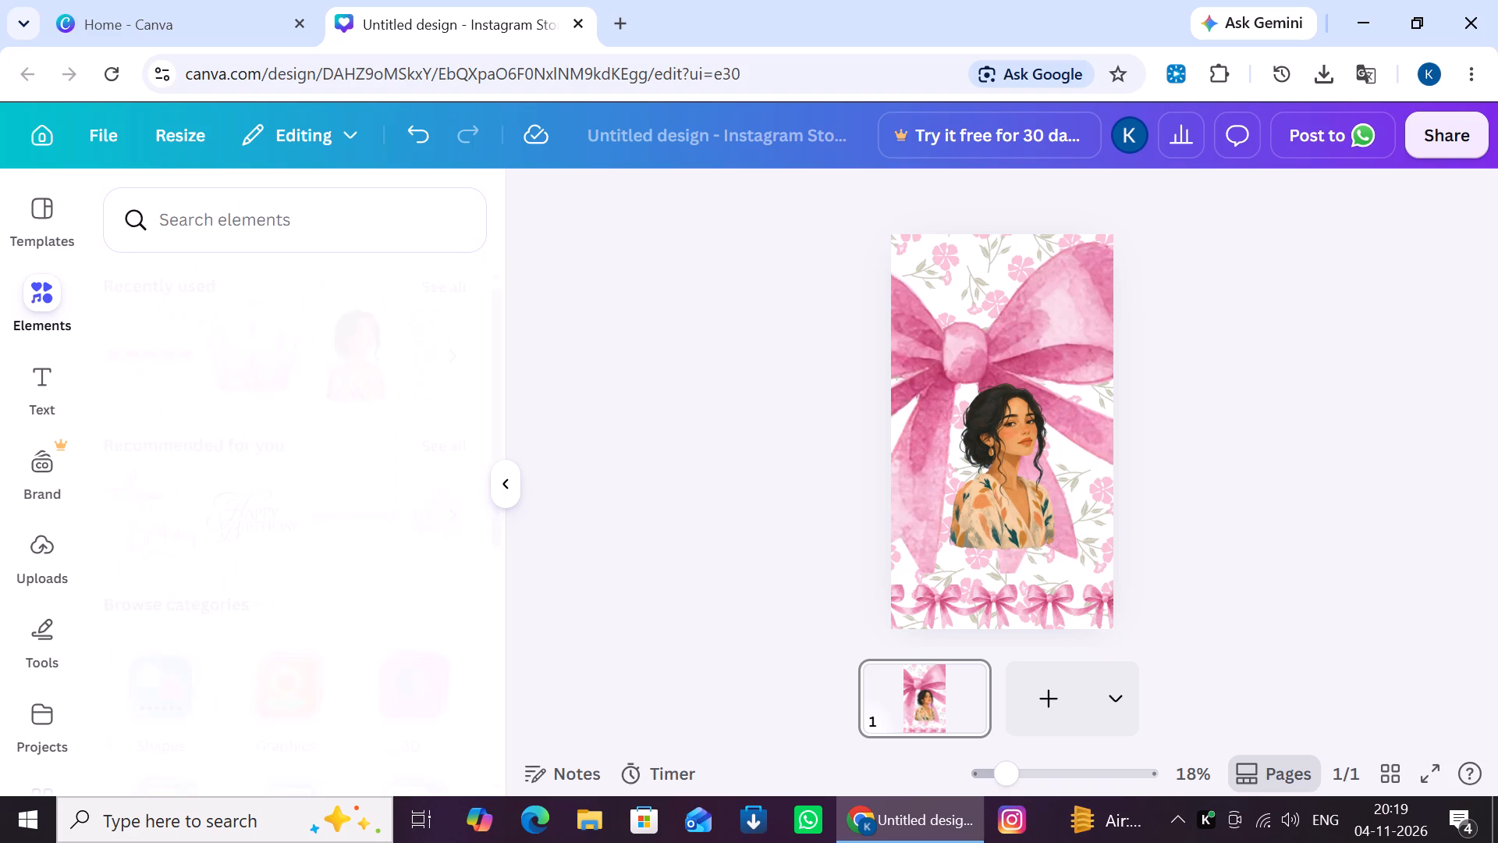
left_click(253, 214)
type("my")
key("space")
key("q")
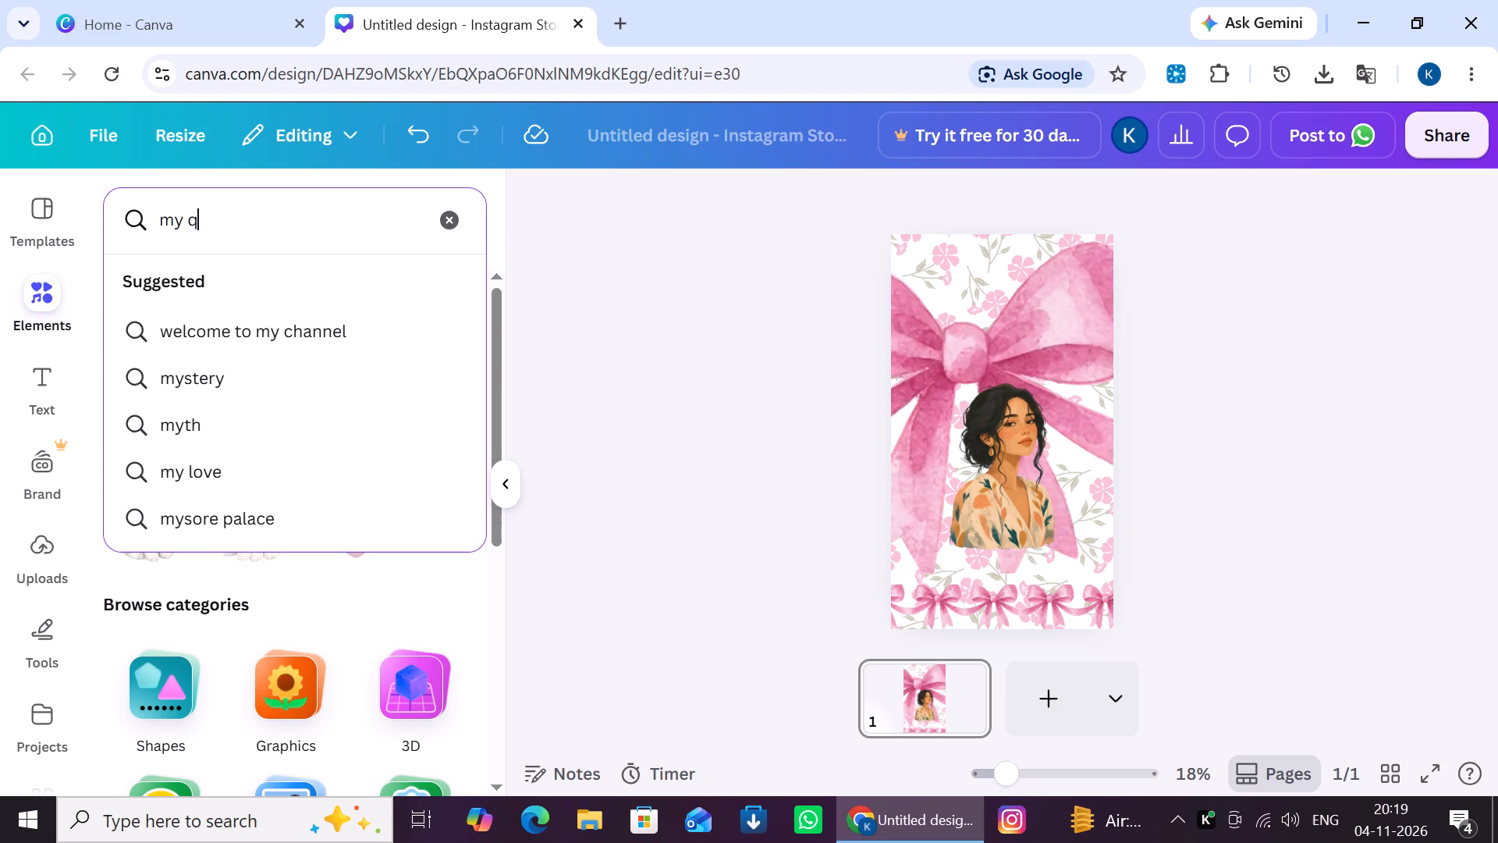
key("u")
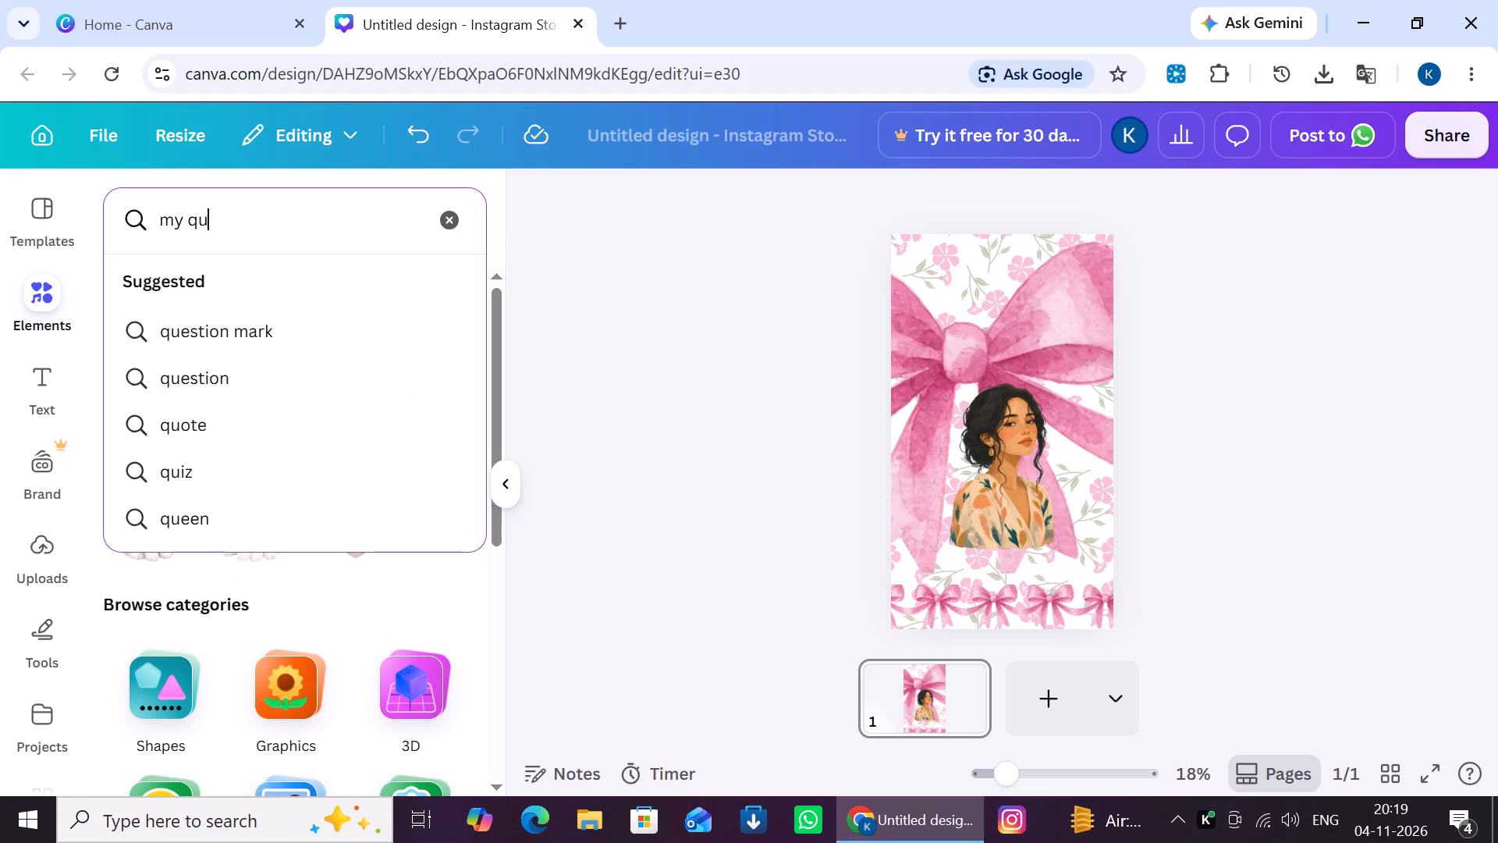
key("e")
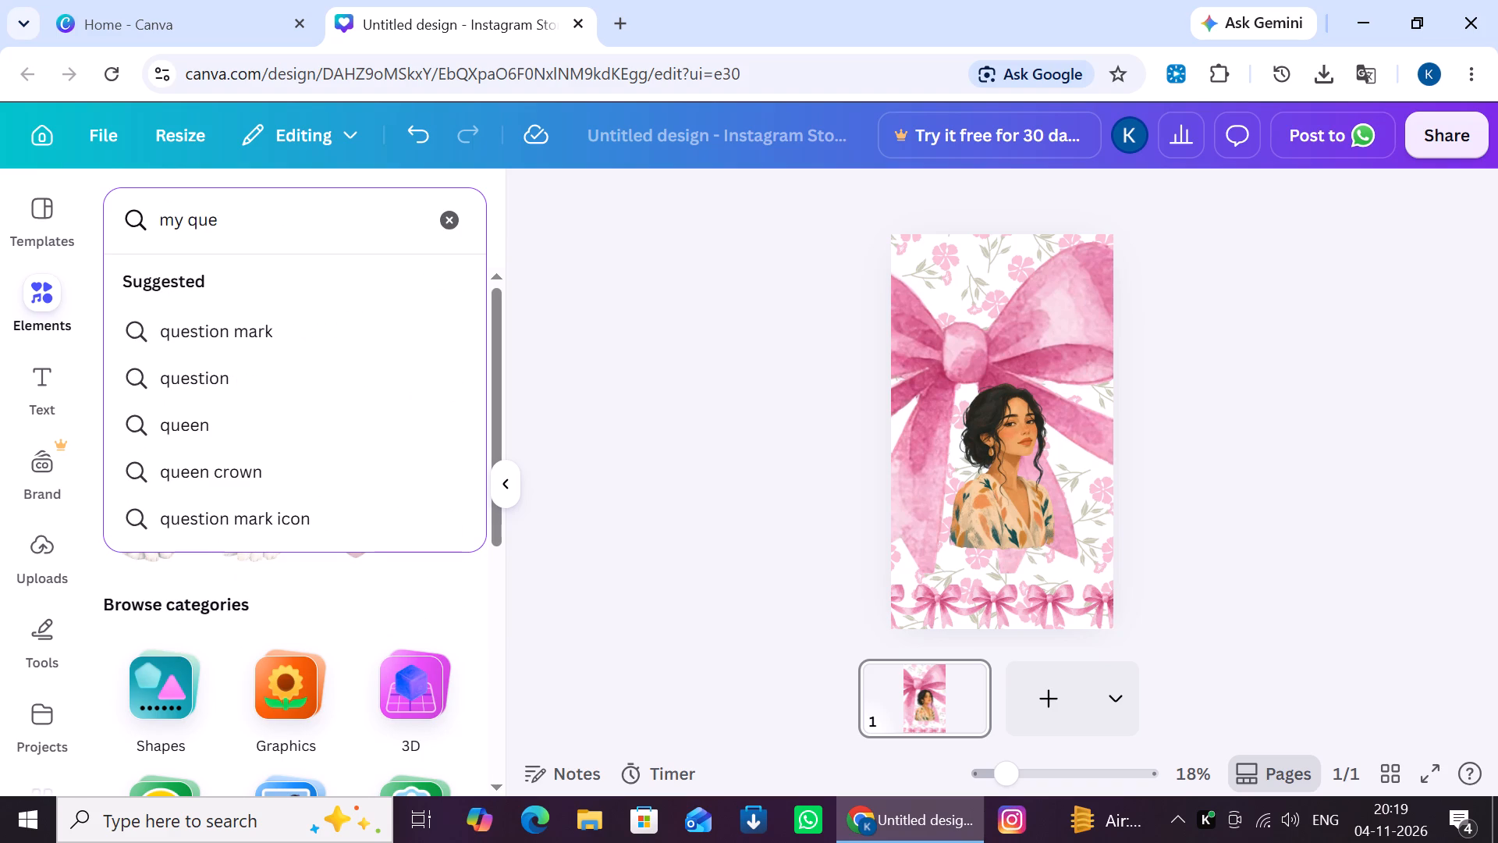
key("Down")
key("Down")
key("Down")
key("Return")
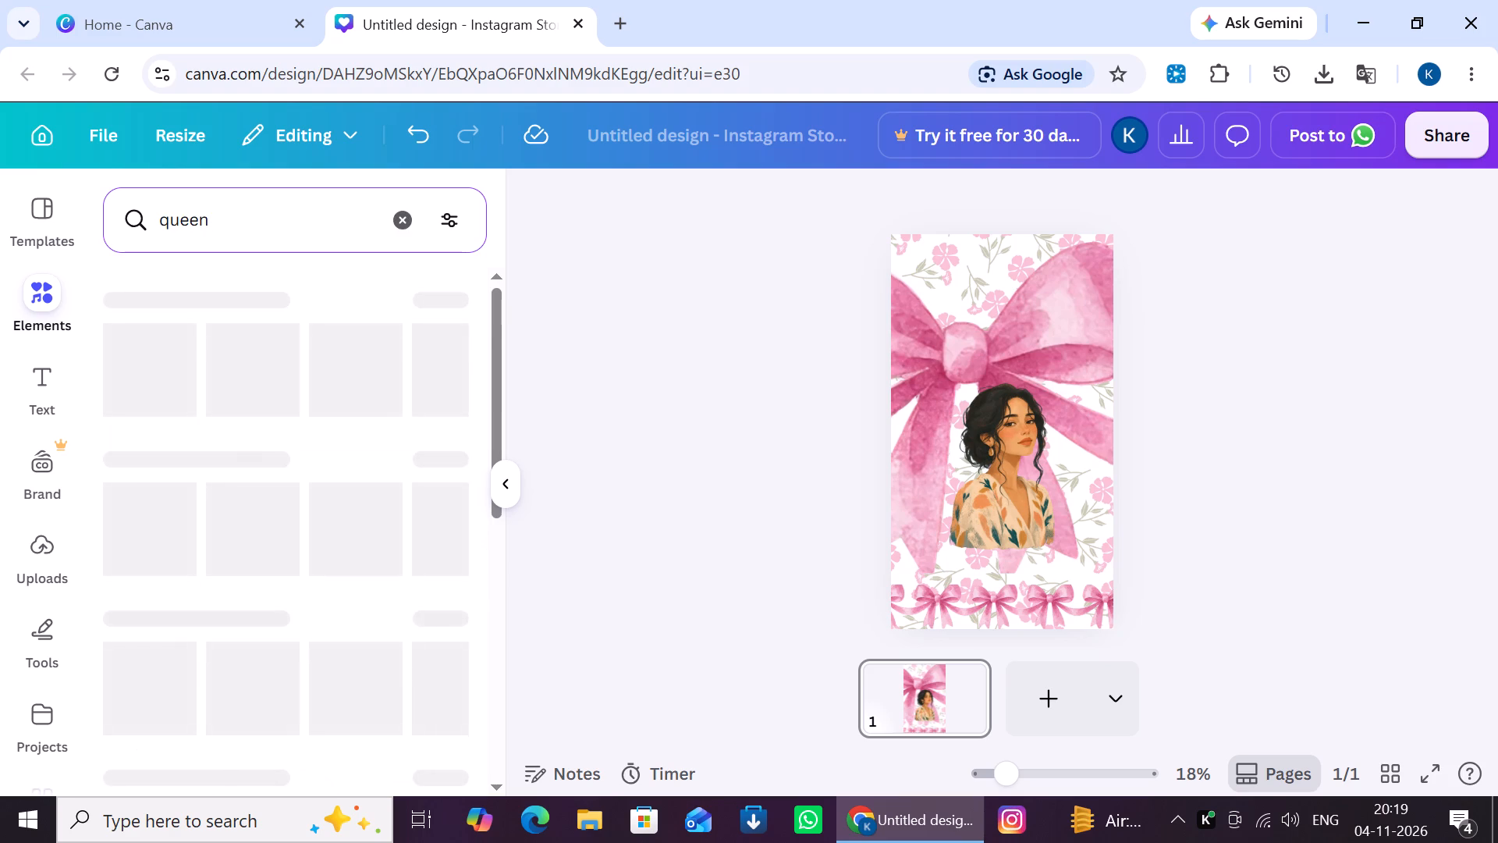
left_click(169, 283)
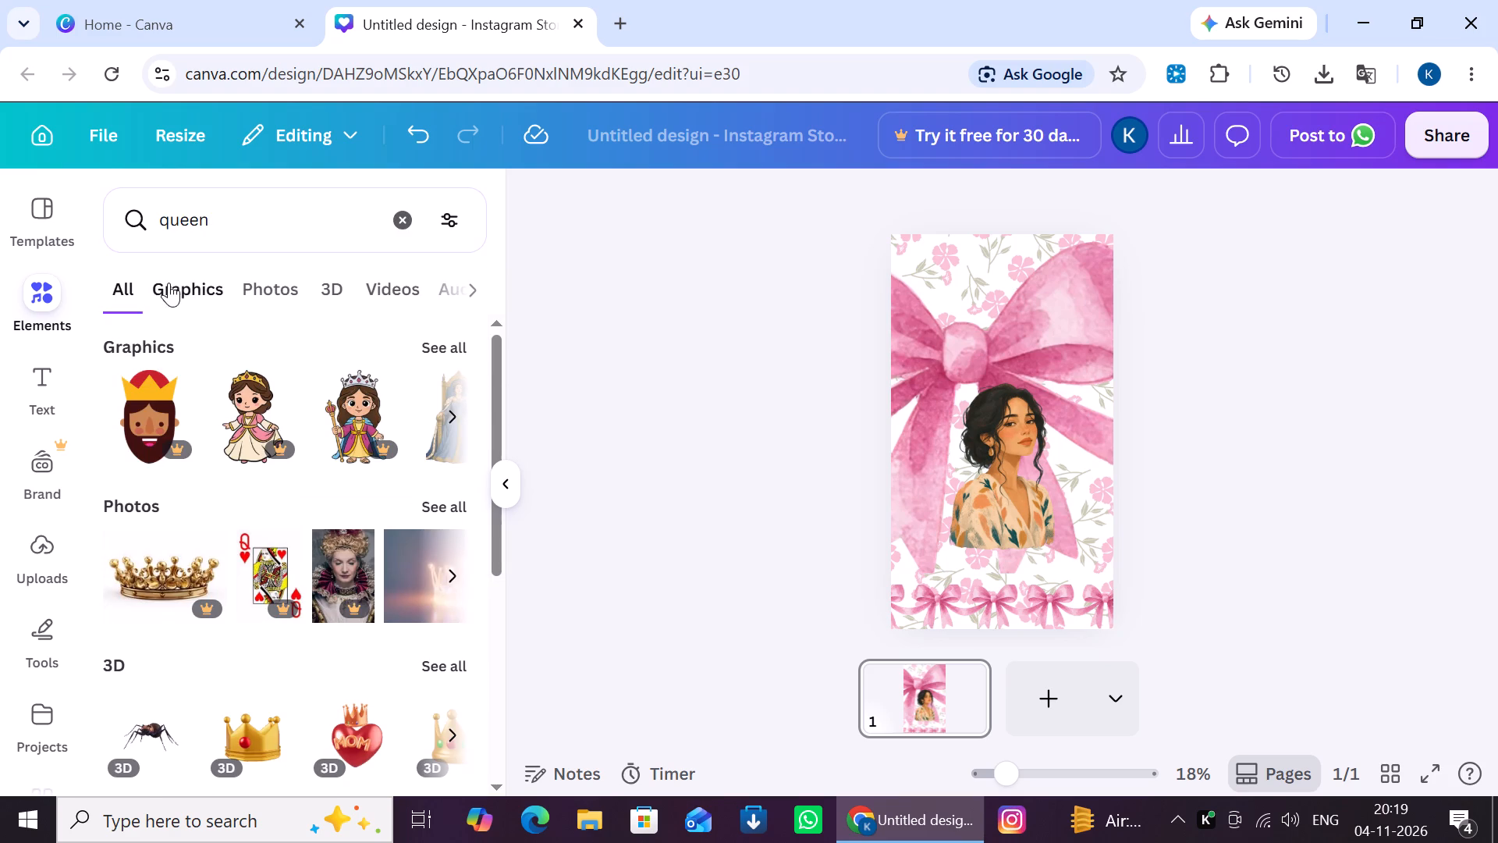
scroll(301, 565, "down", 8)
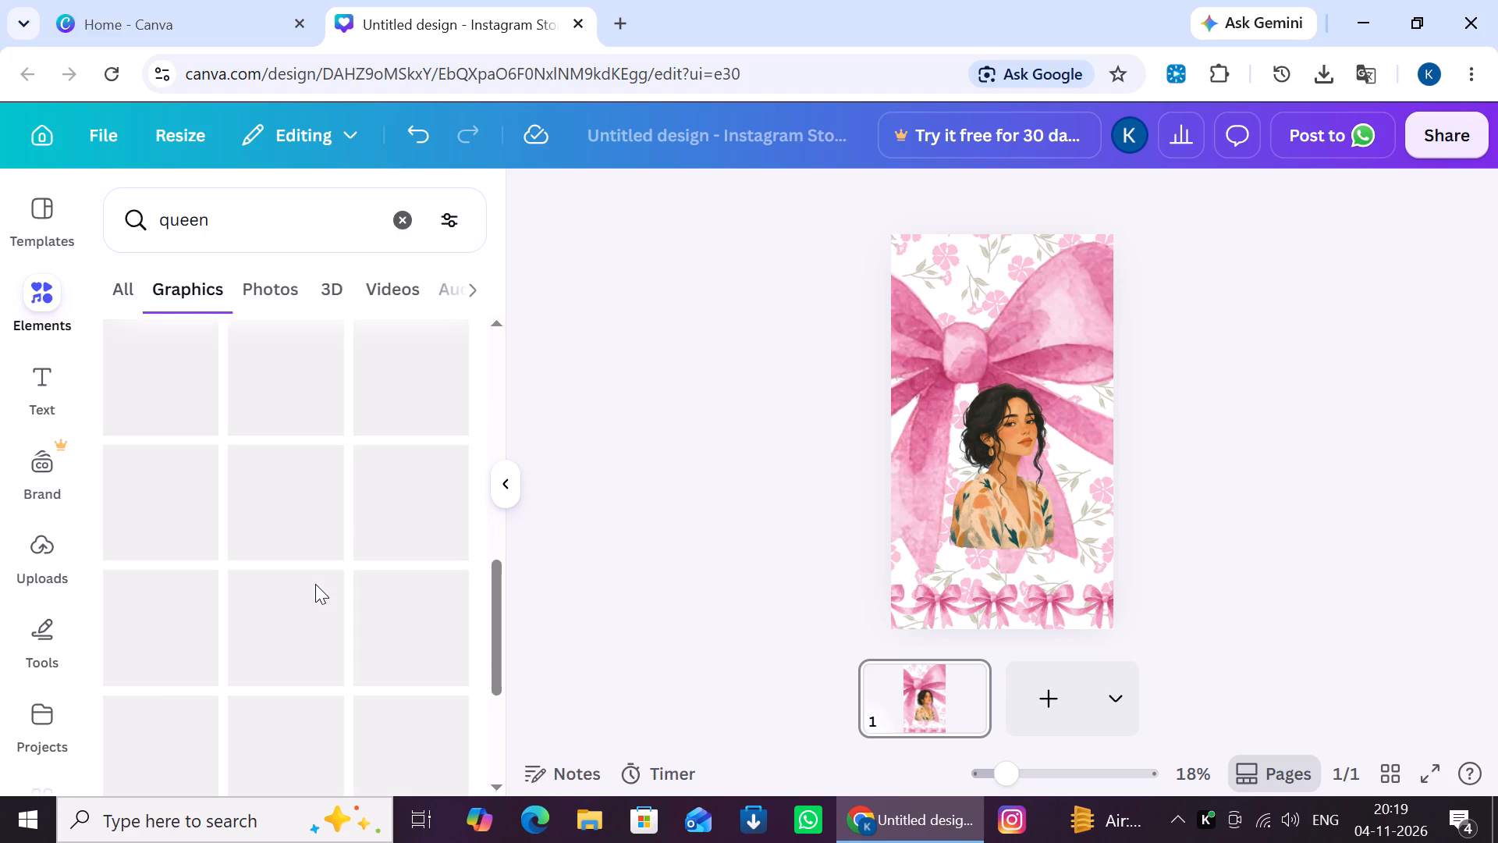
Refine the graphics search to "queen text".
left_click(258, 230)
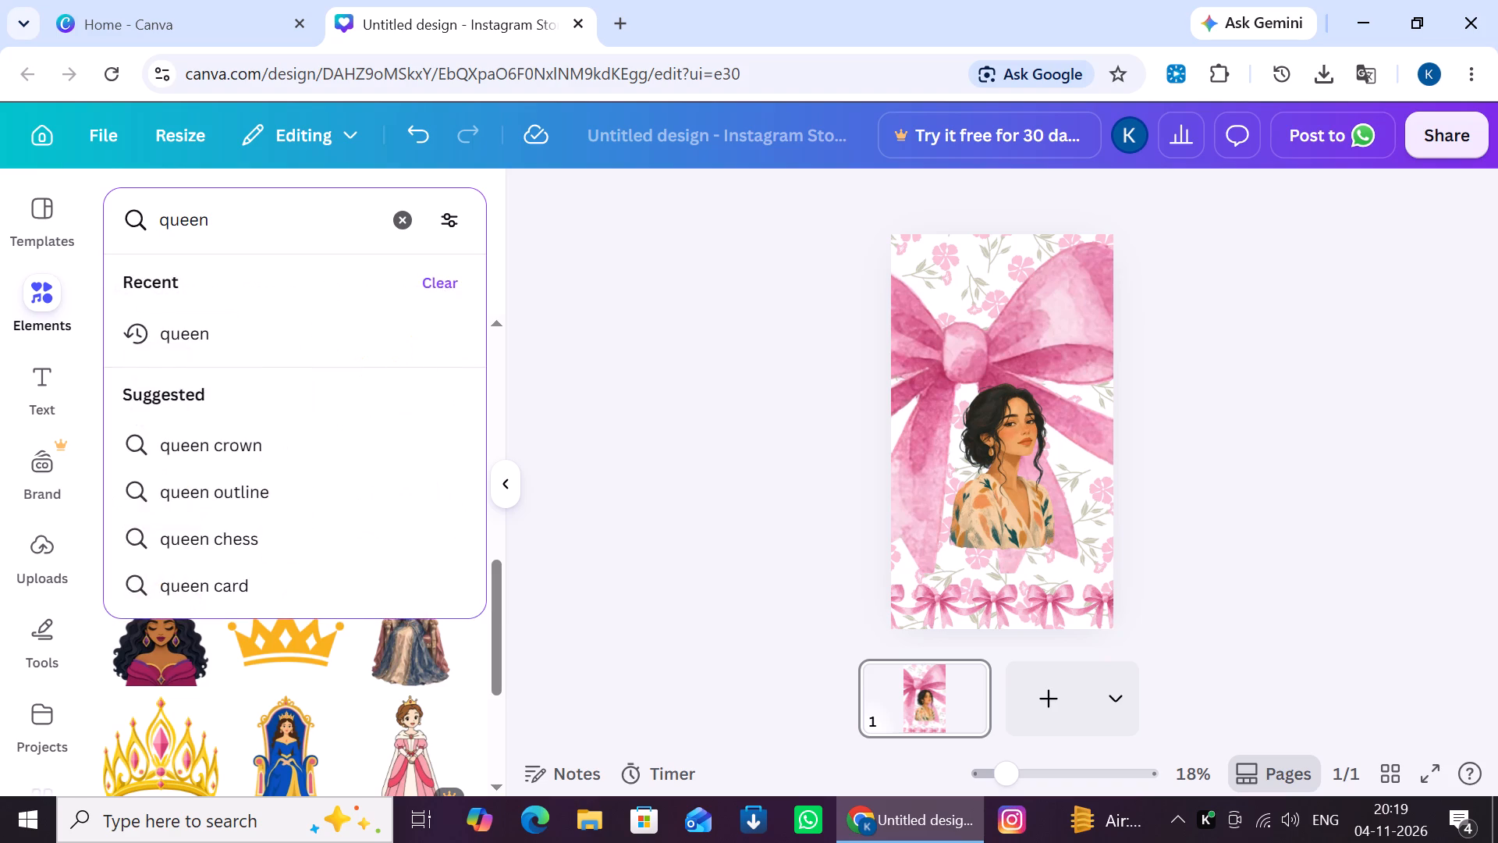
key("space")
type("tw")
key("BackSpace")
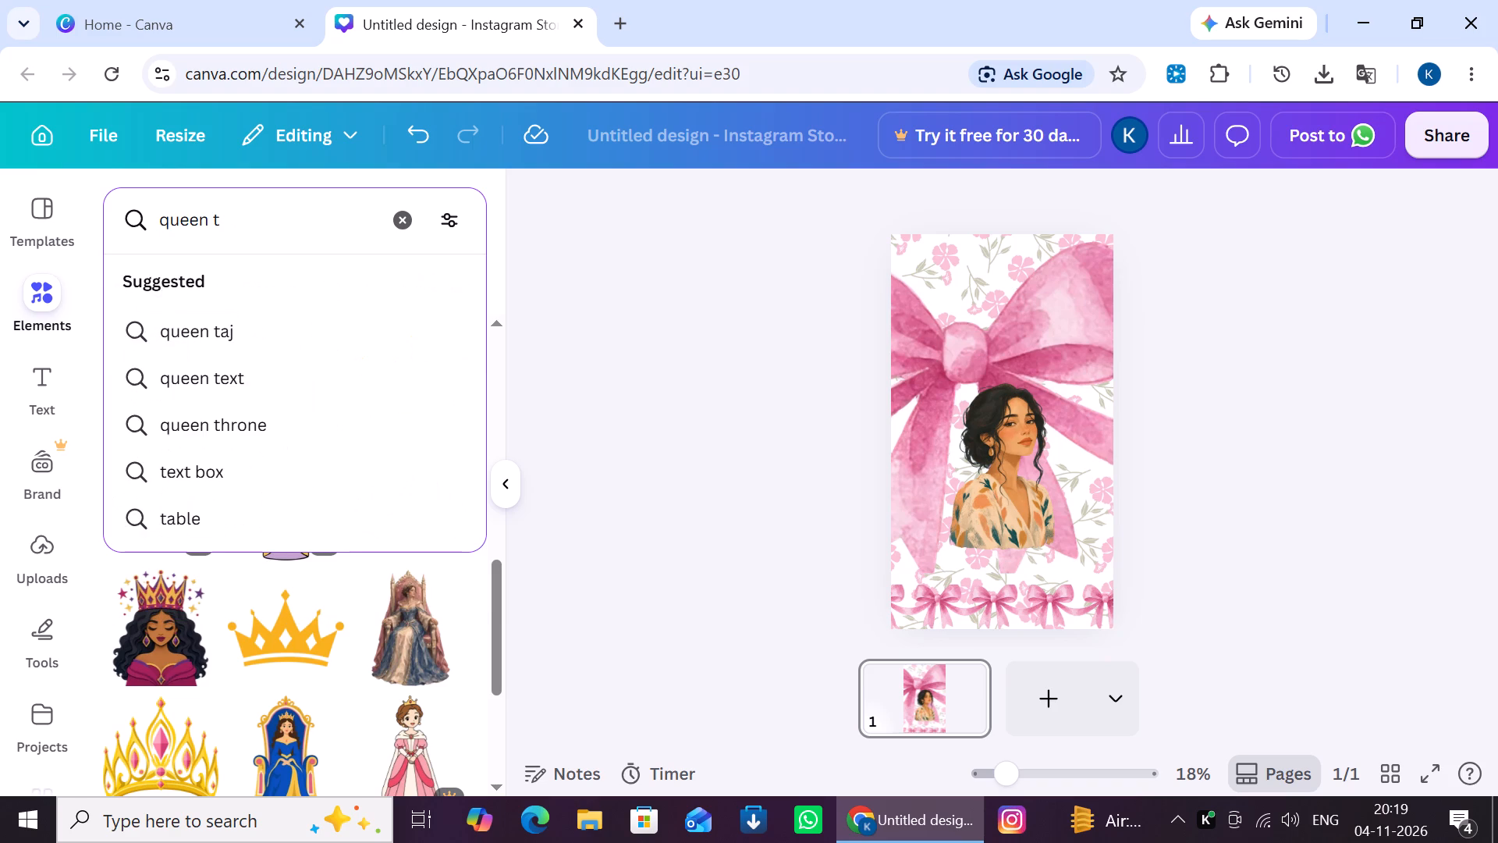
key("Down")
key("Down")
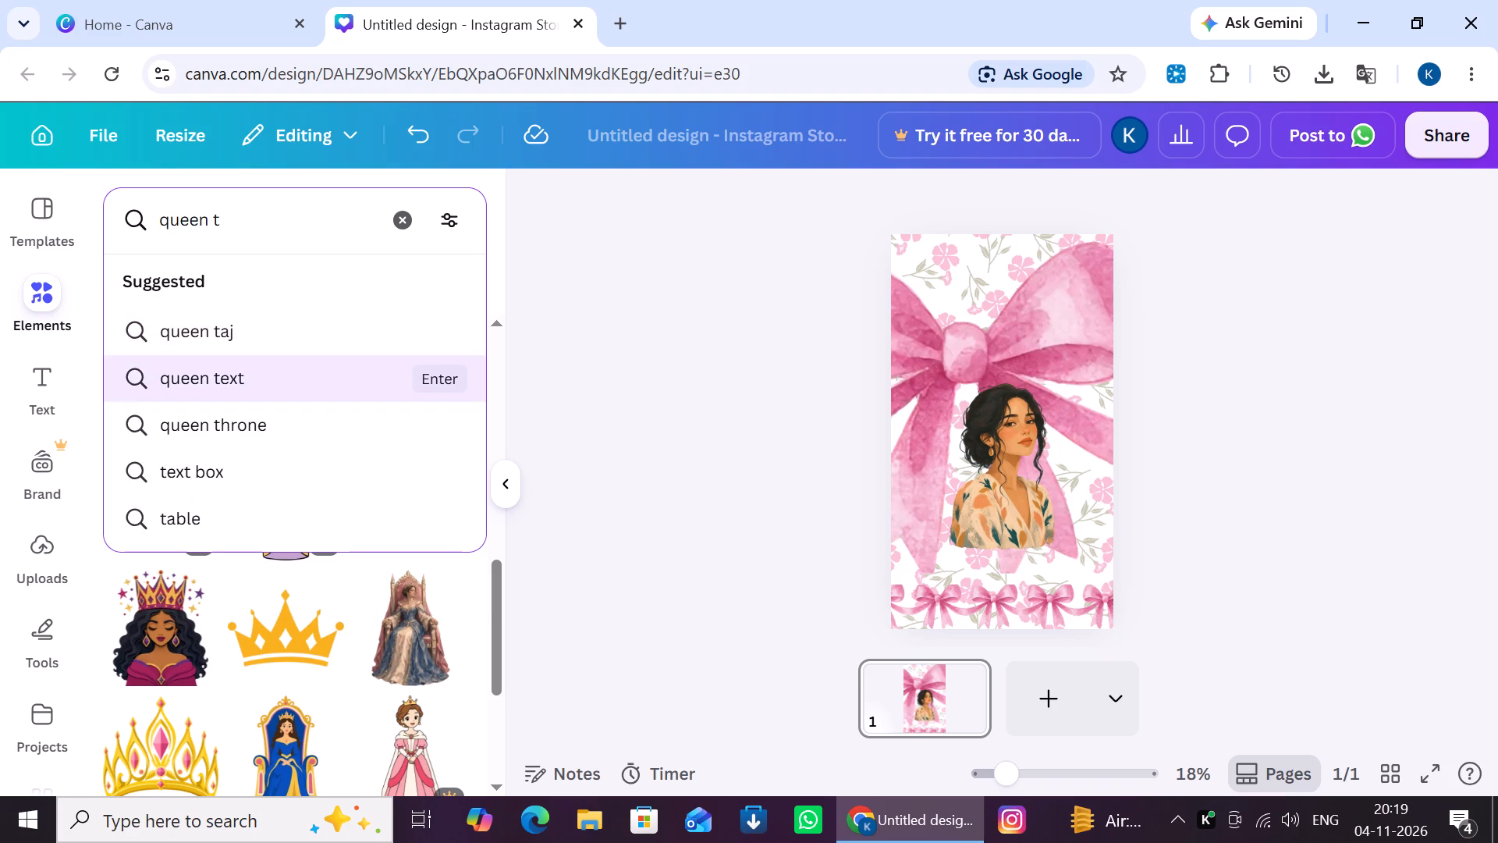
key("Return")
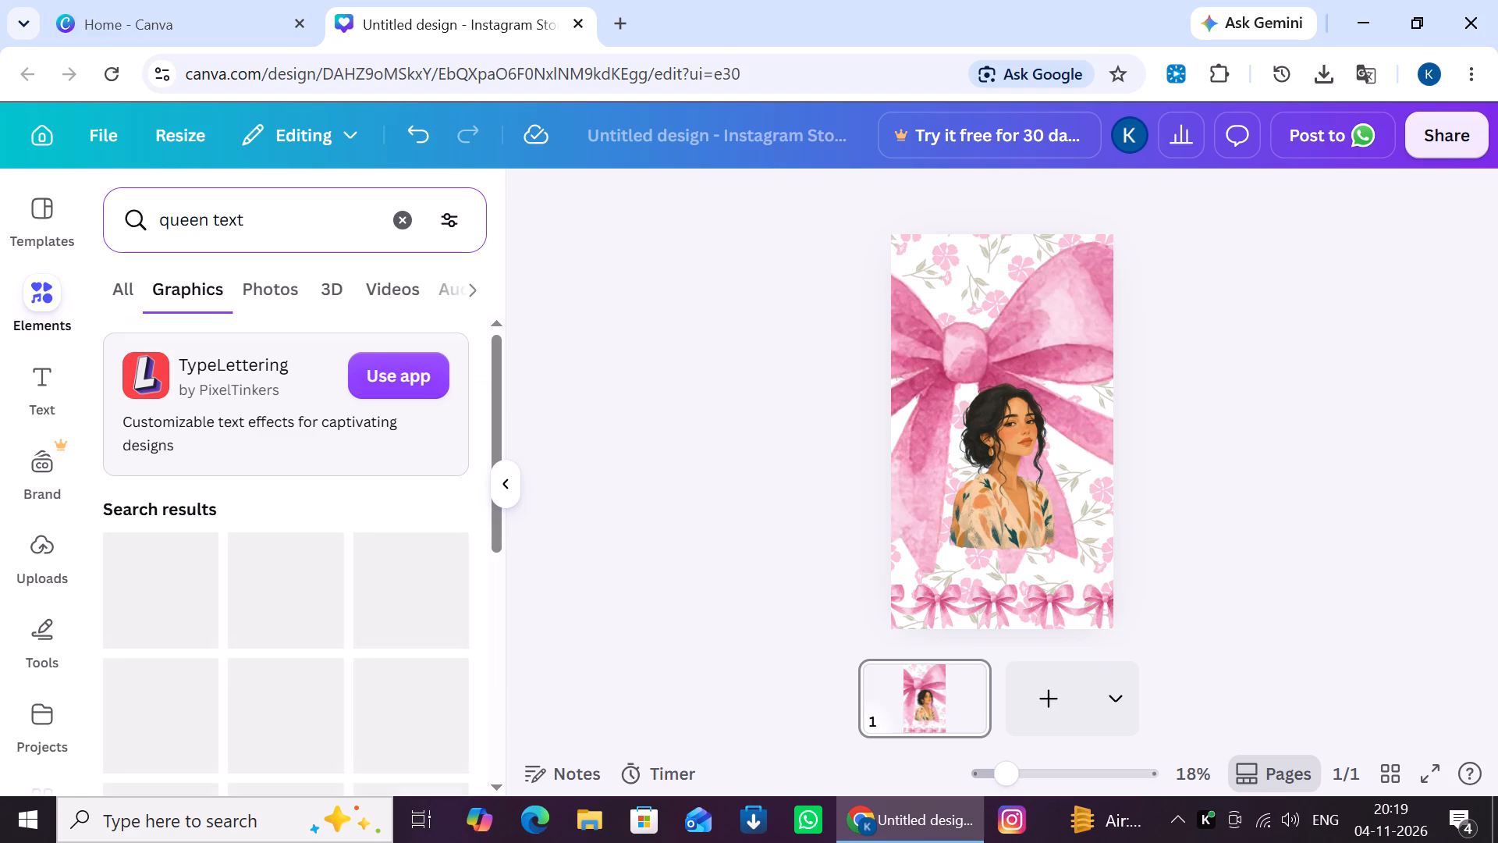
Look through the "queen text" graphics for a lettering design that suits the pink floral story.
scroll(307, 606, "down", 2)
scroll(271, 500, "down", 1)
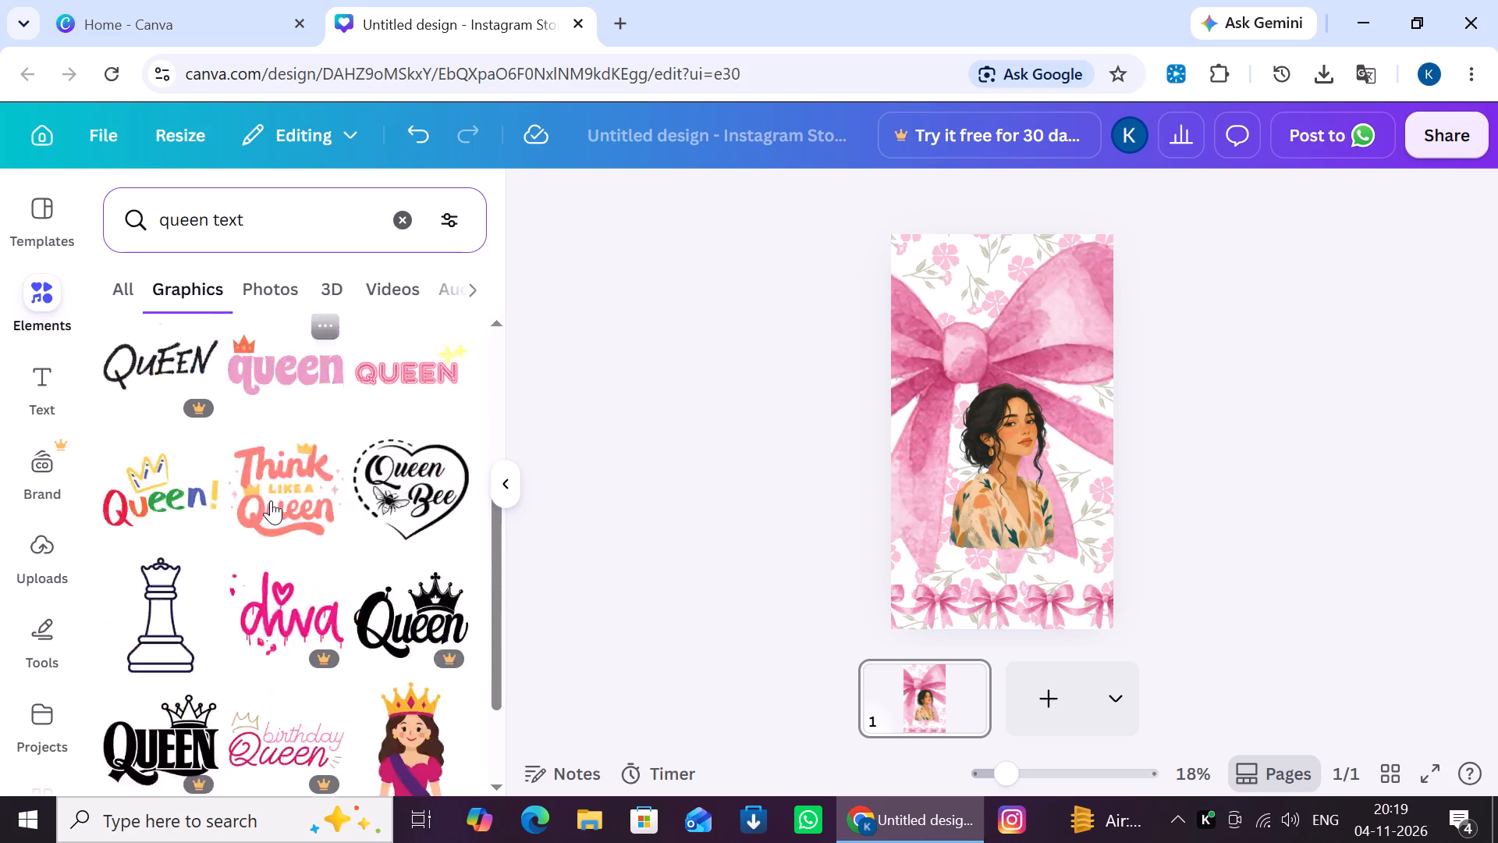
scroll(271, 500, "down", 4)
scroll(261, 529, "up", 2)
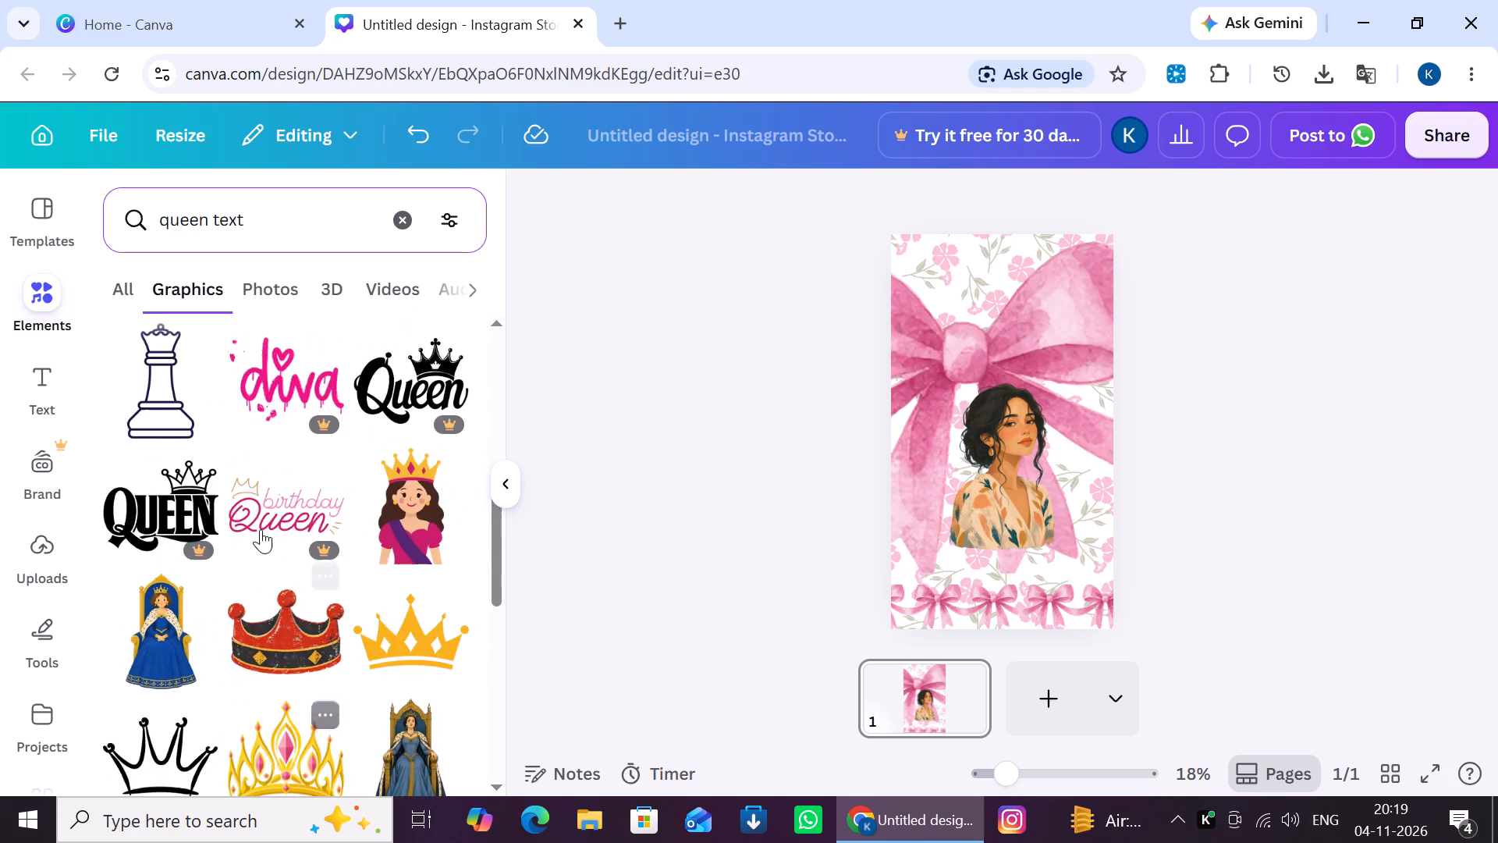
scroll(261, 530, "down", 8)
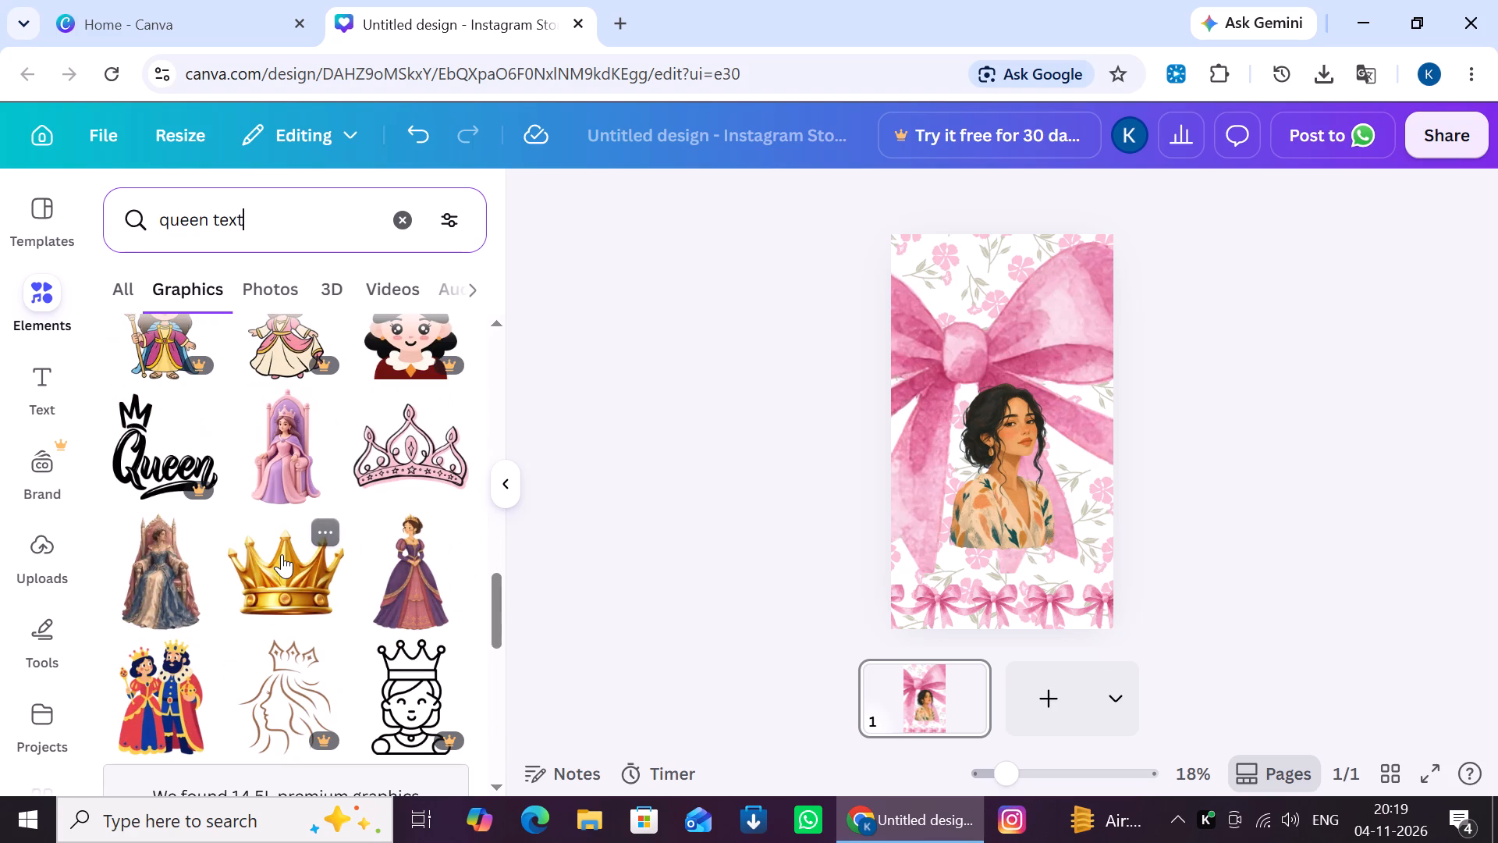
scroll(282, 554, "down", 6)
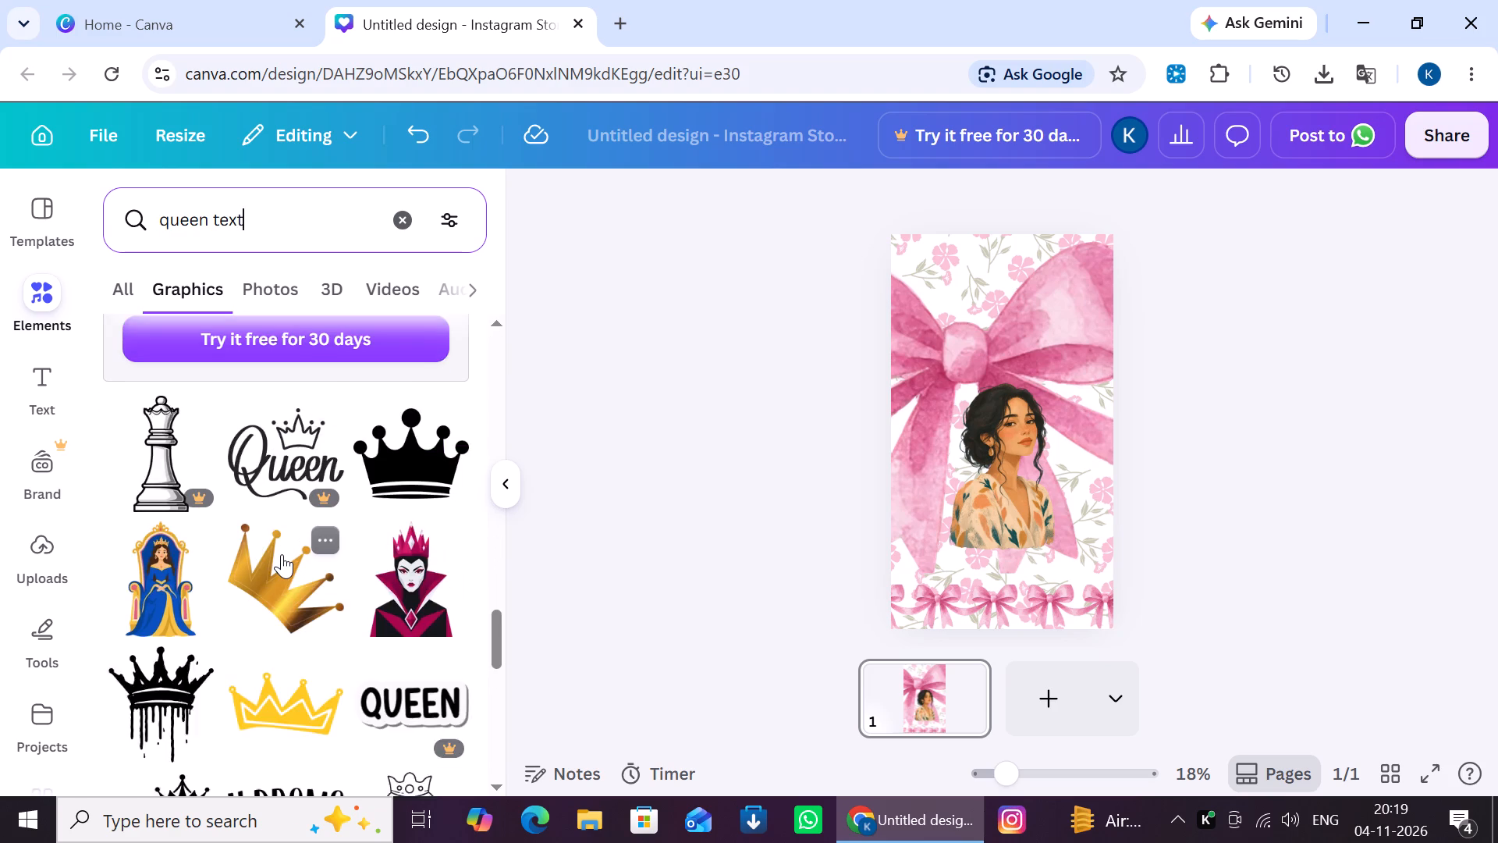
scroll(282, 554, "down", 8)
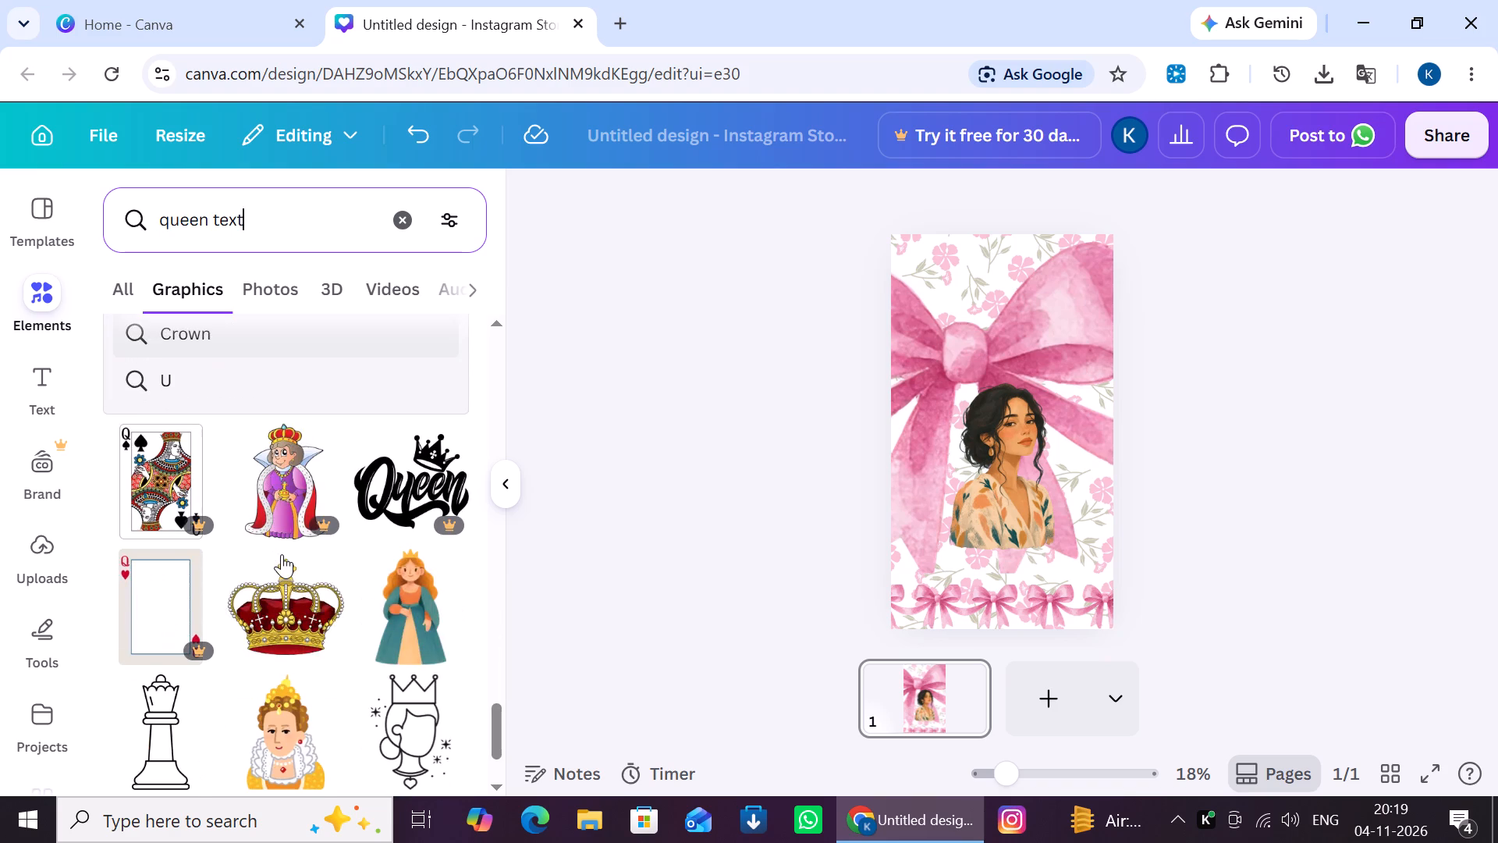
scroll(282, 554, "down", 5)
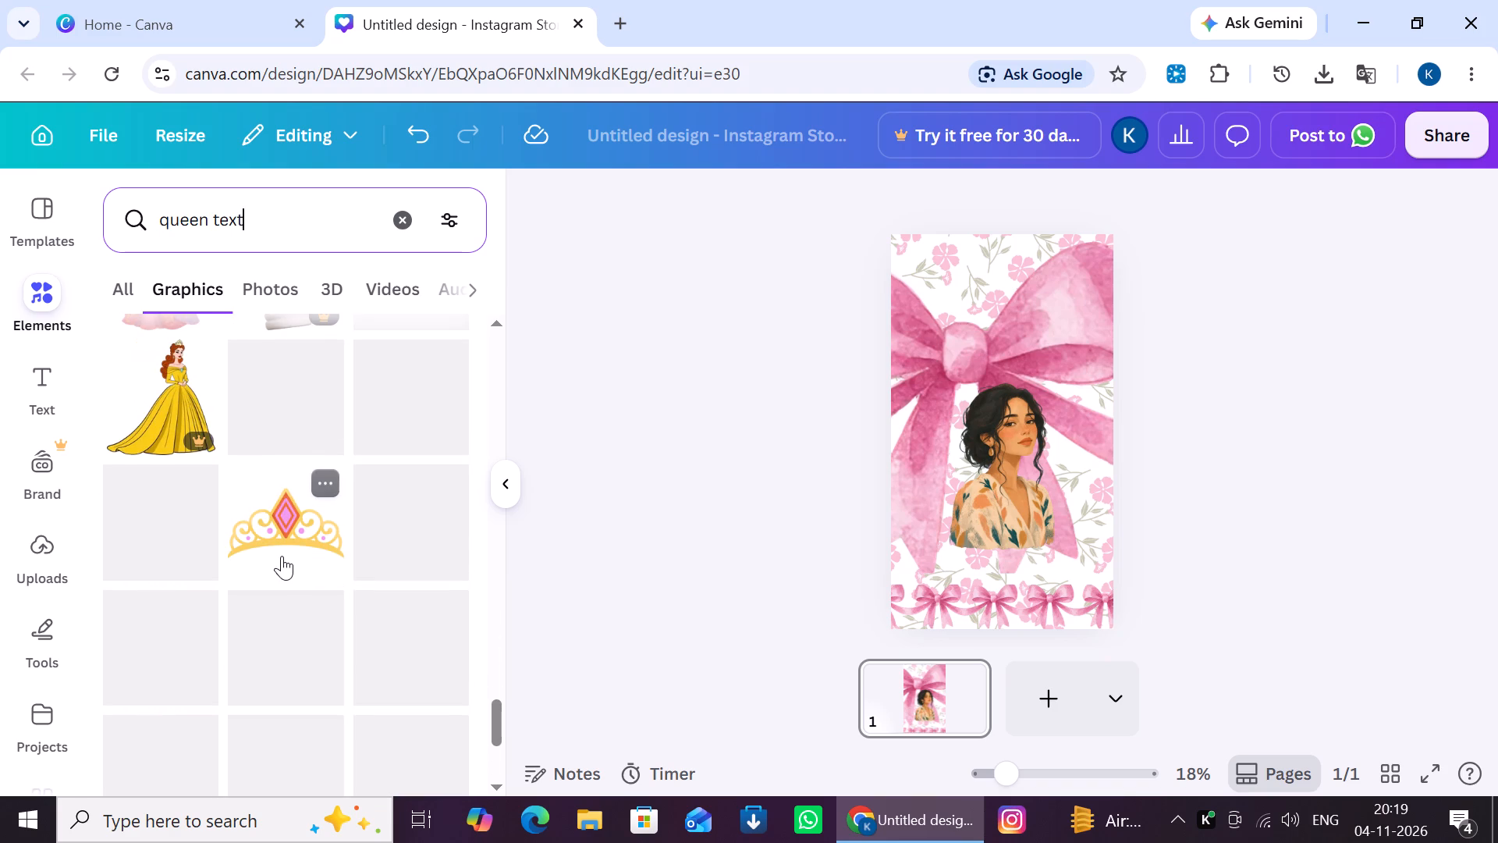
scroll(282, 556, "down", 2)
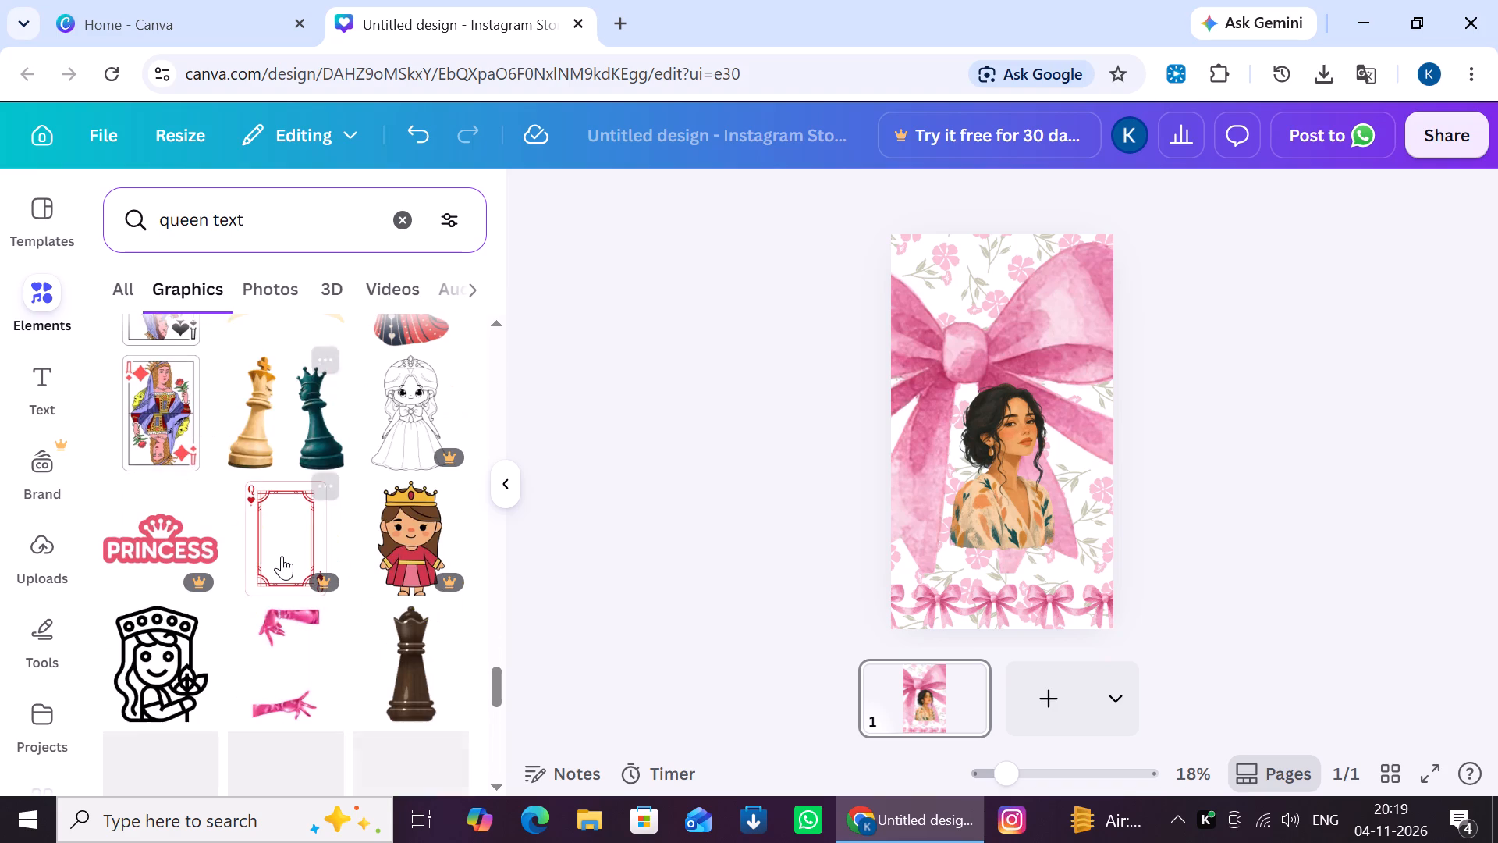
scroll(282, 556, "down", 3)
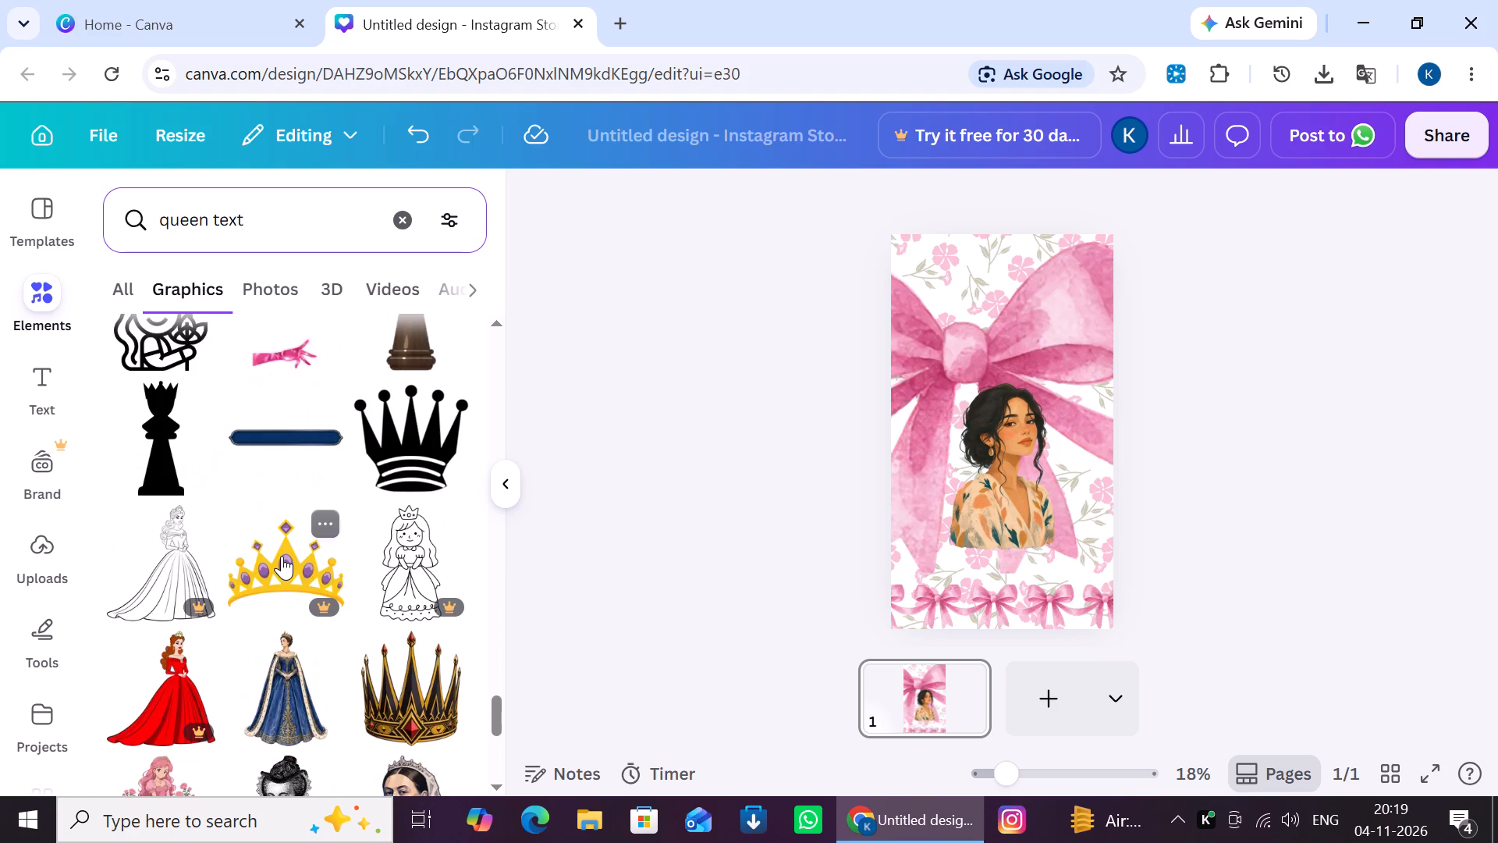
scroll(282, 556, "down", 5)
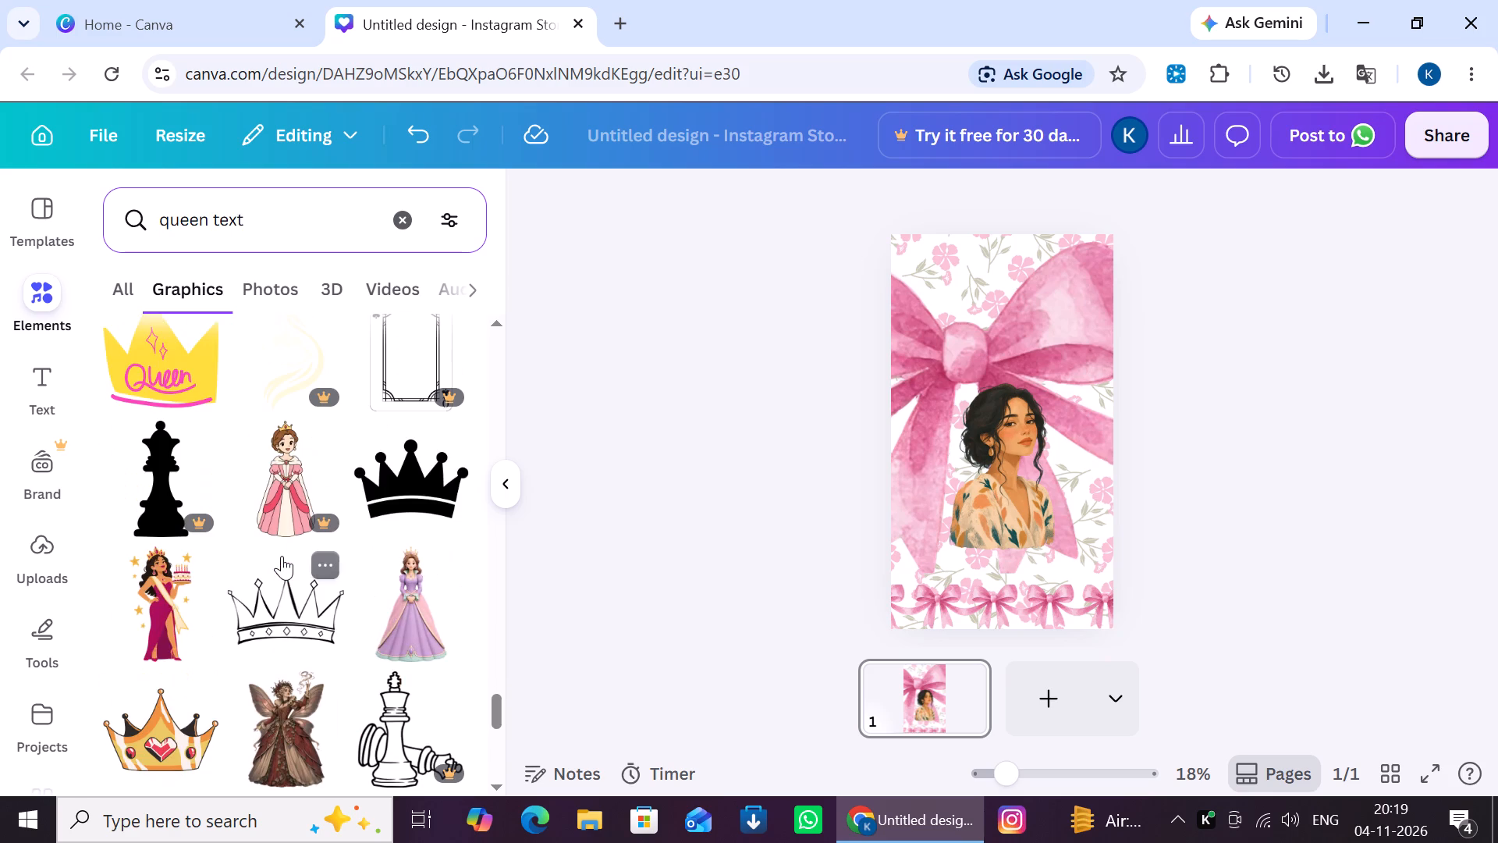
scroll(282, 556, "up", 1)
scroll(282, 556, "down", 5)
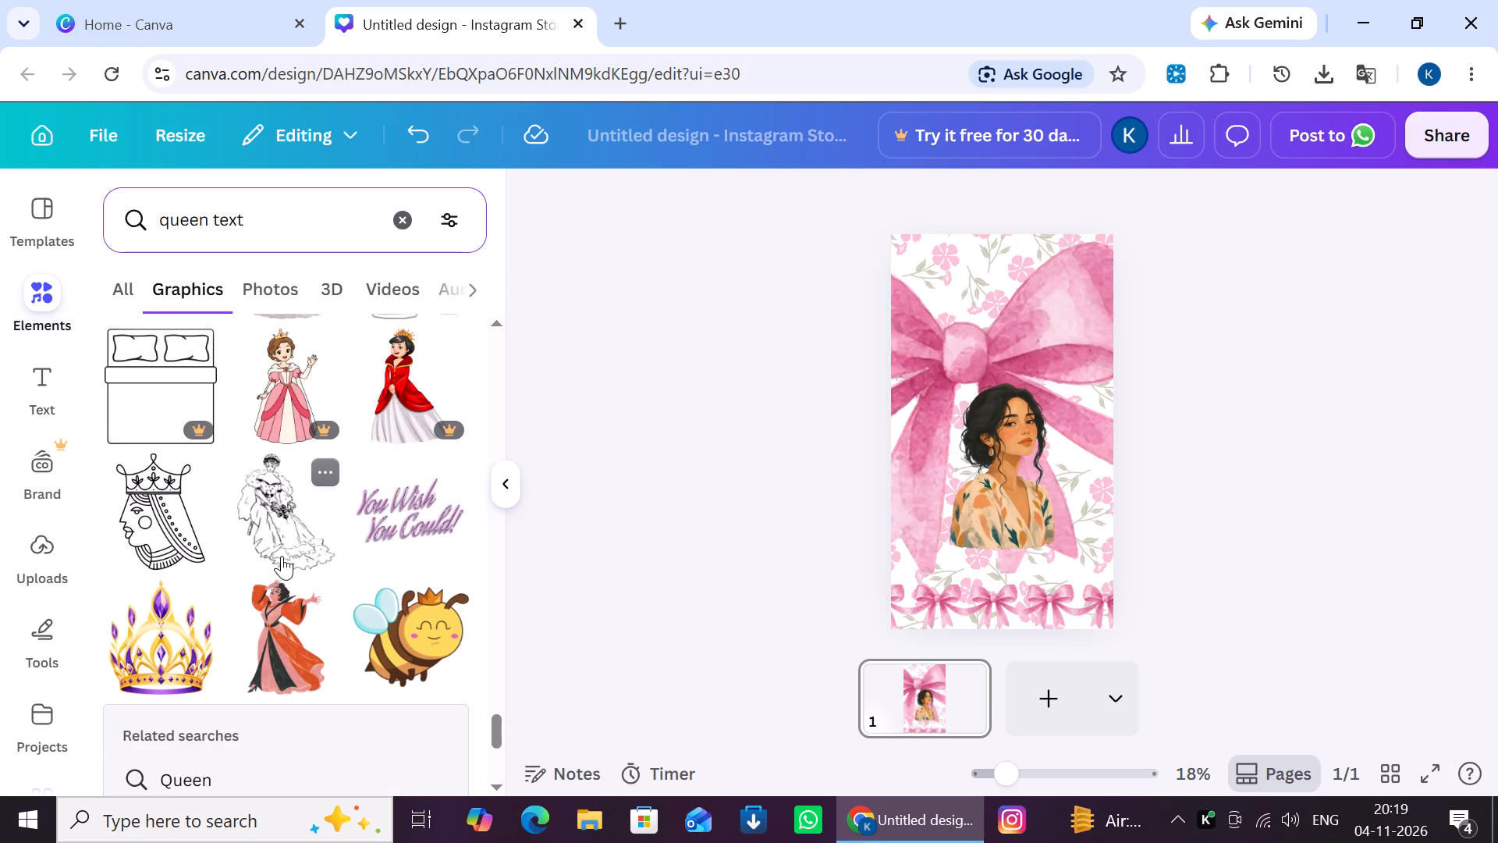
scroll(282, 556, "down", 5)
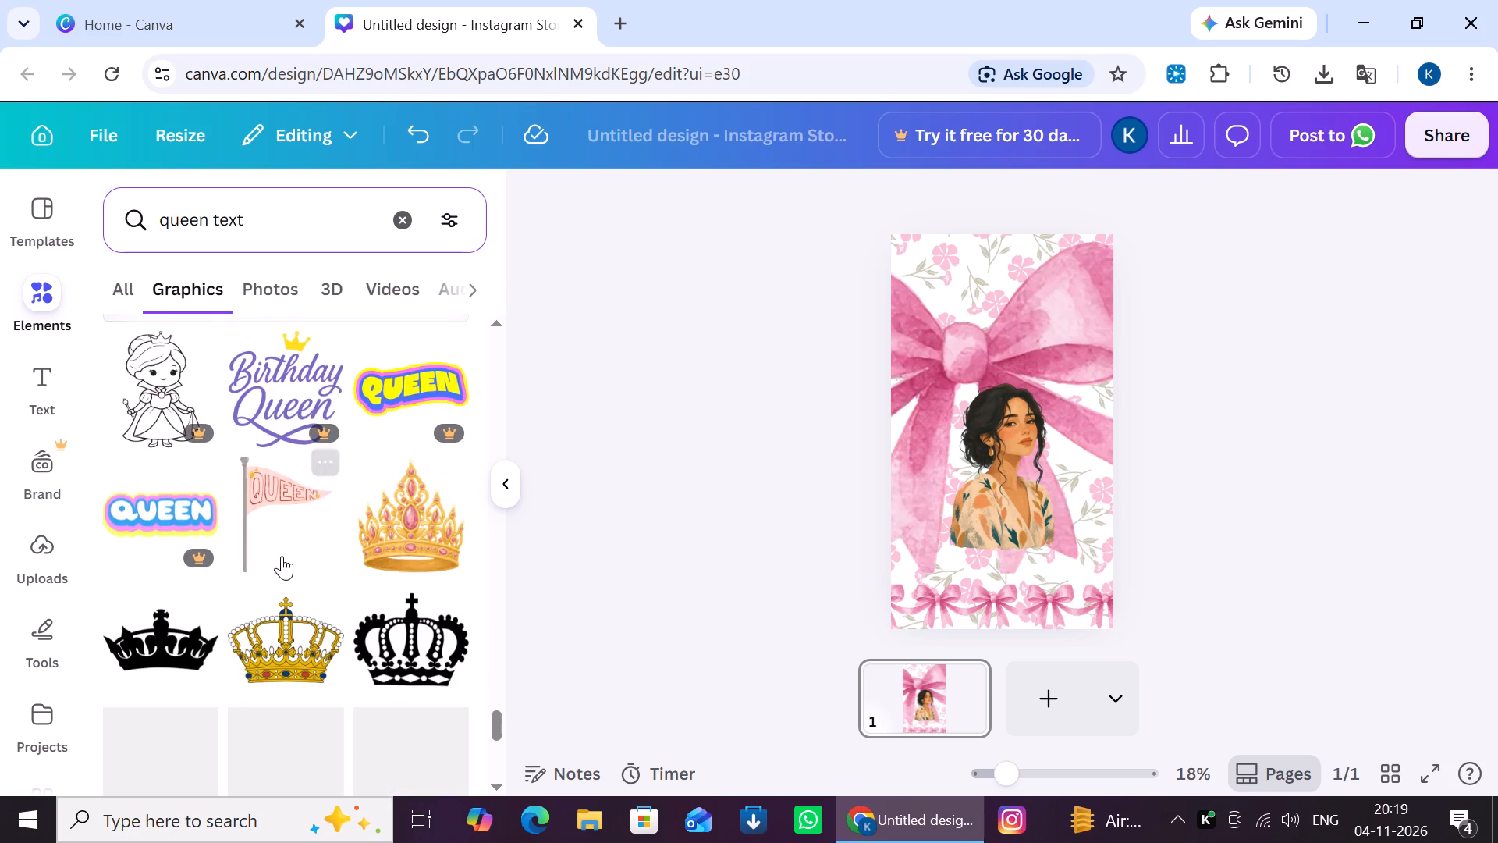
scroll(282, 556, "down", 8)
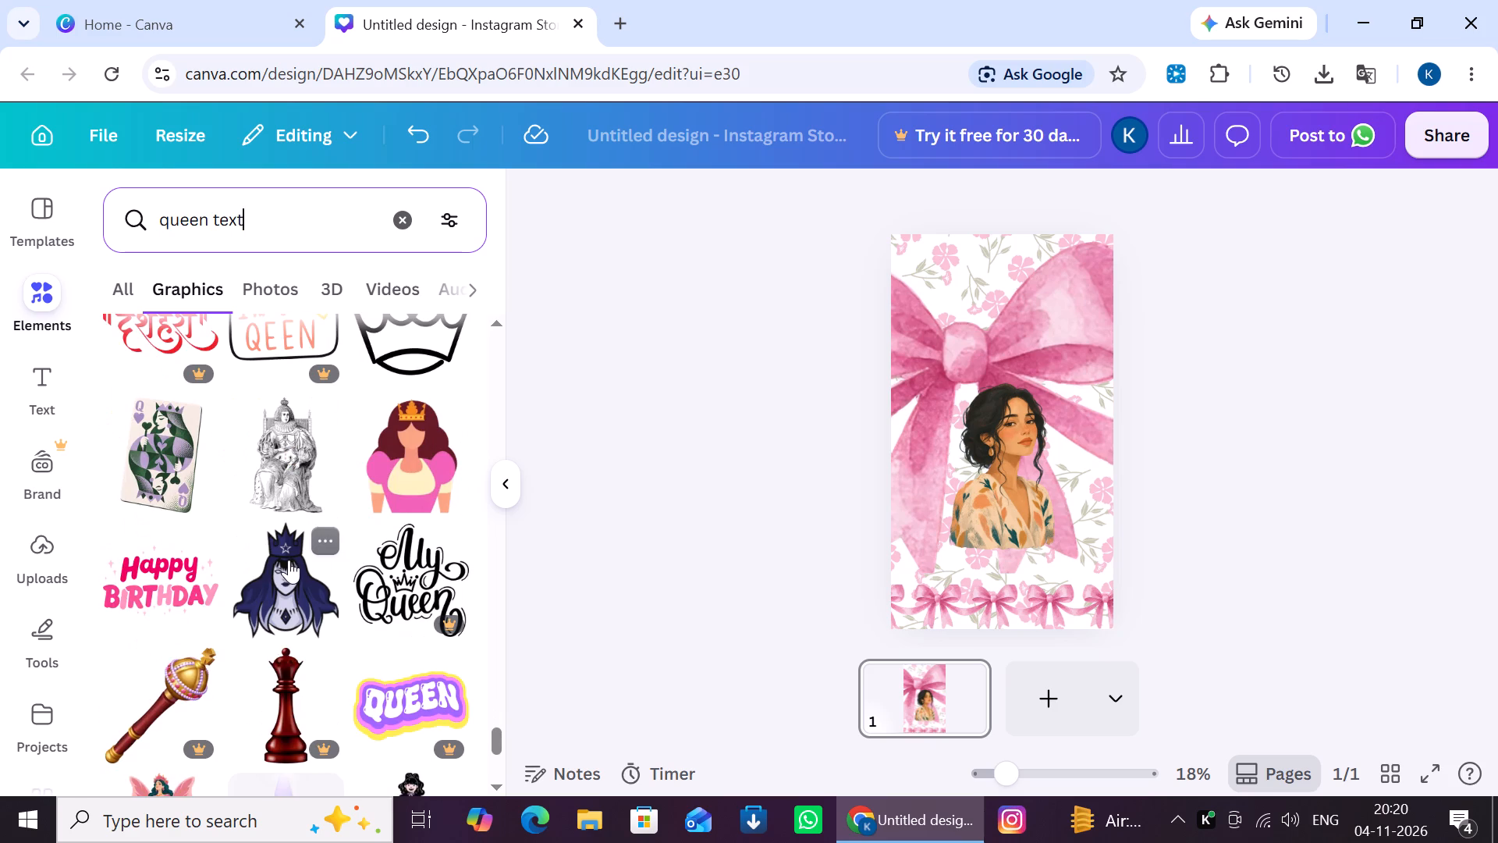
scroll(289, 560, "down", 5)
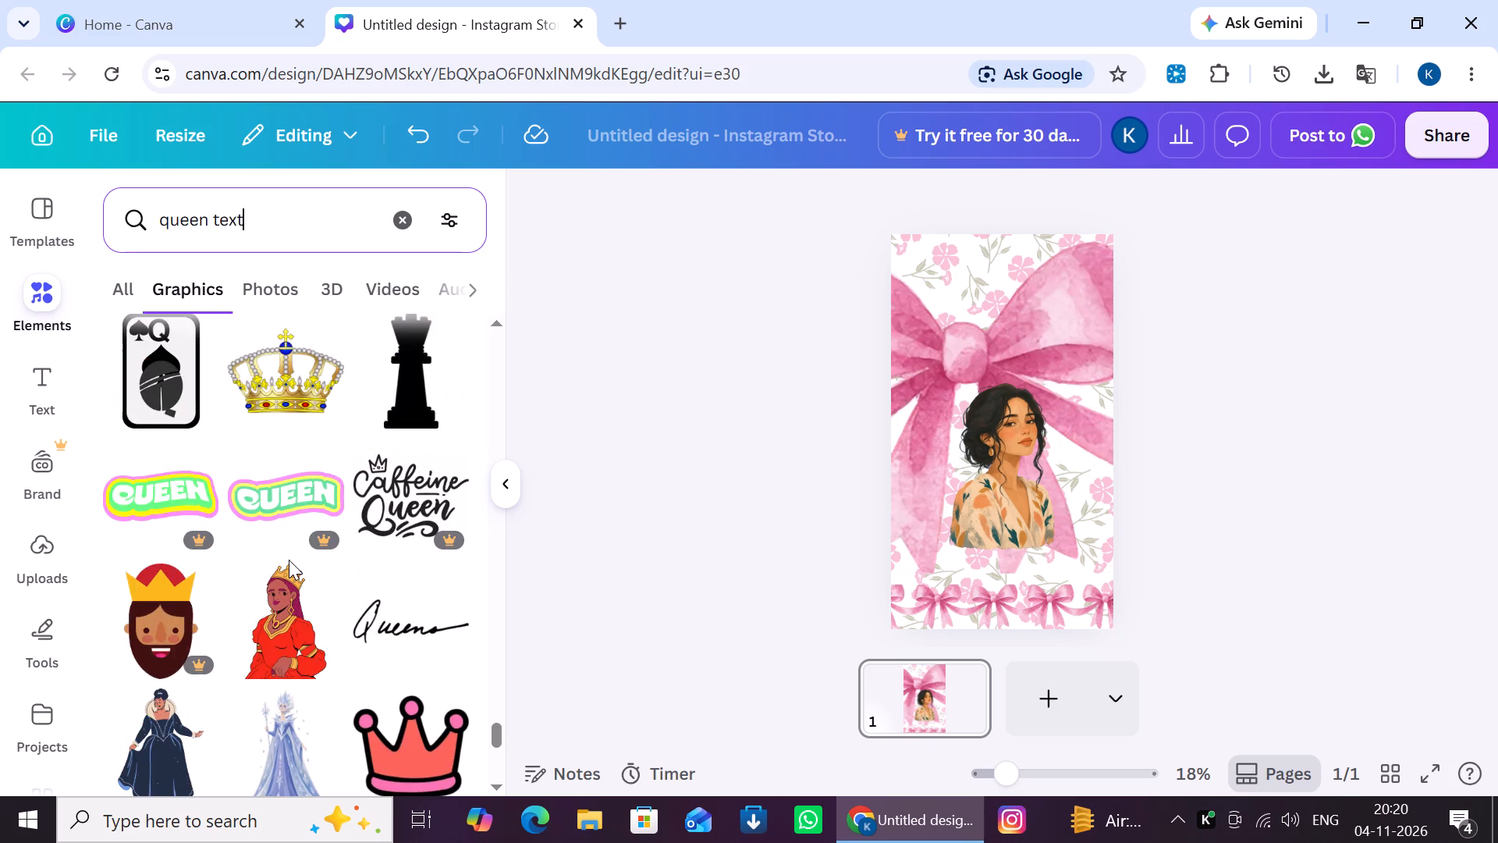
scroll(289, 560, "down", 6)
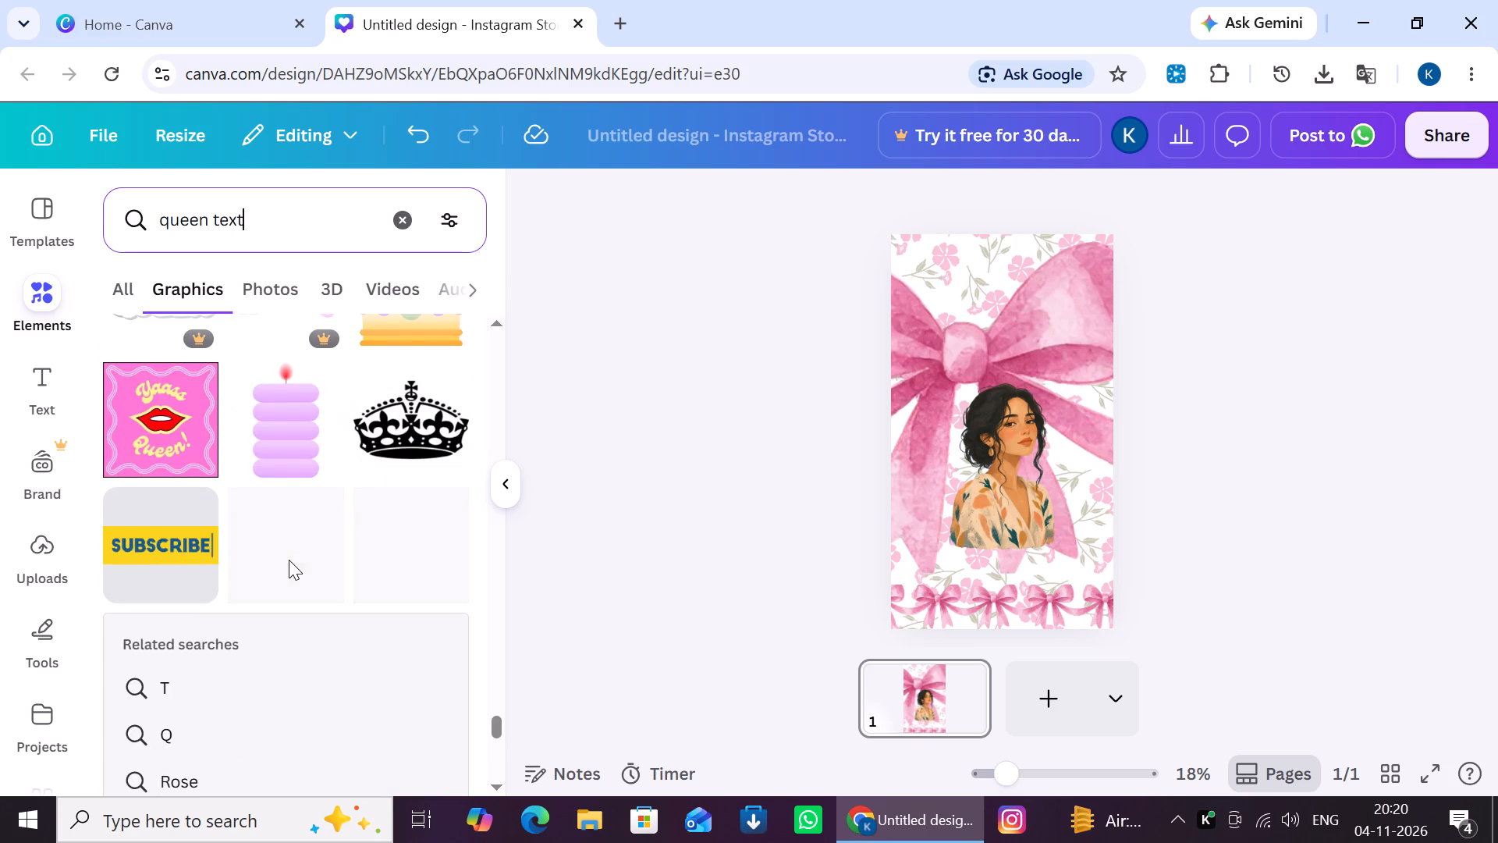
scroll(289, 560, "up", 1)
scroll(289, 560, "down", 5)
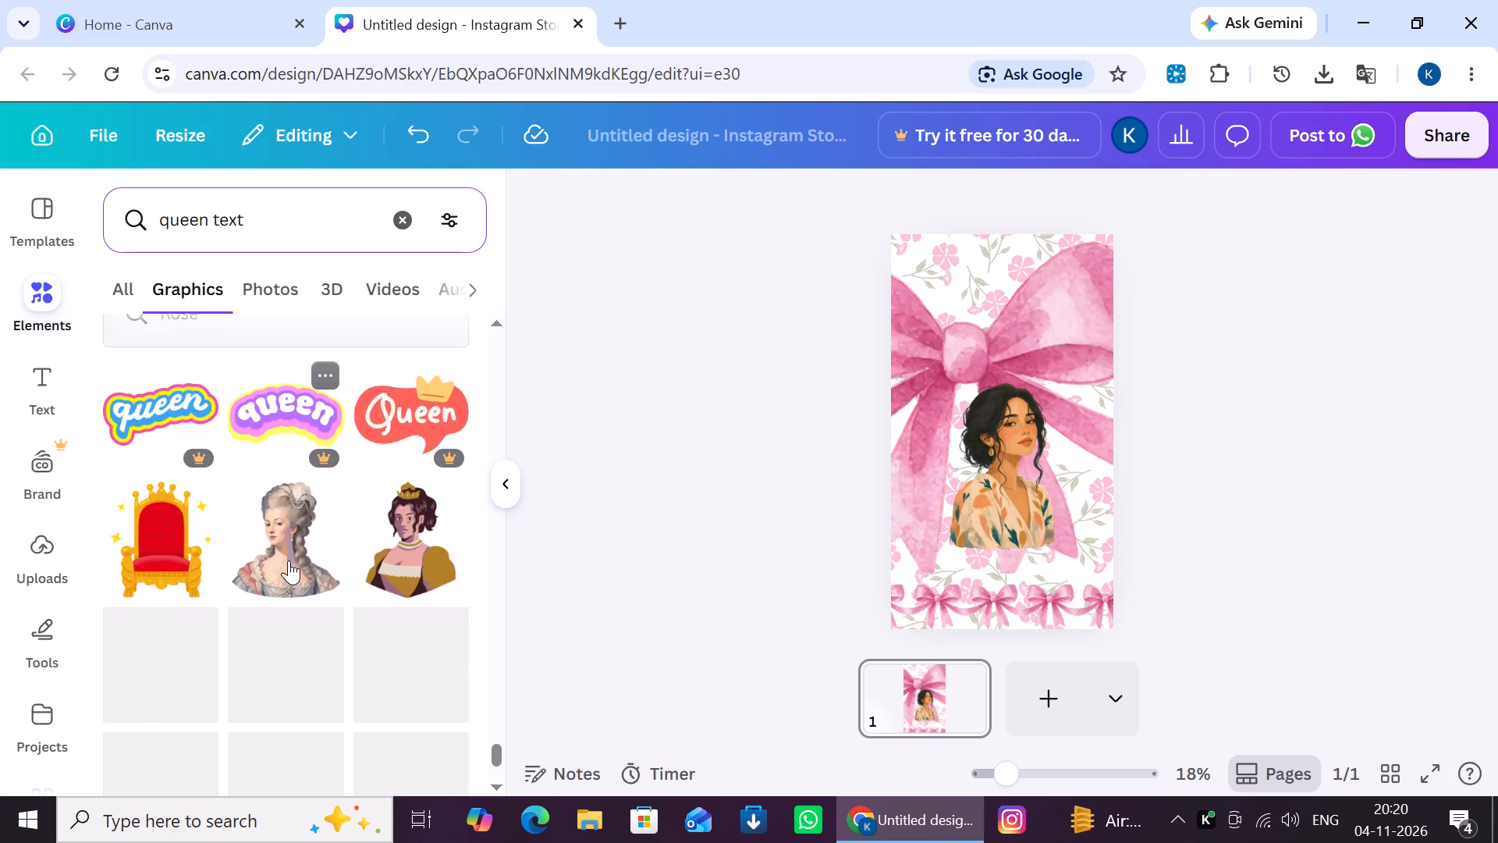
scroll(289, 560, "down", 9)
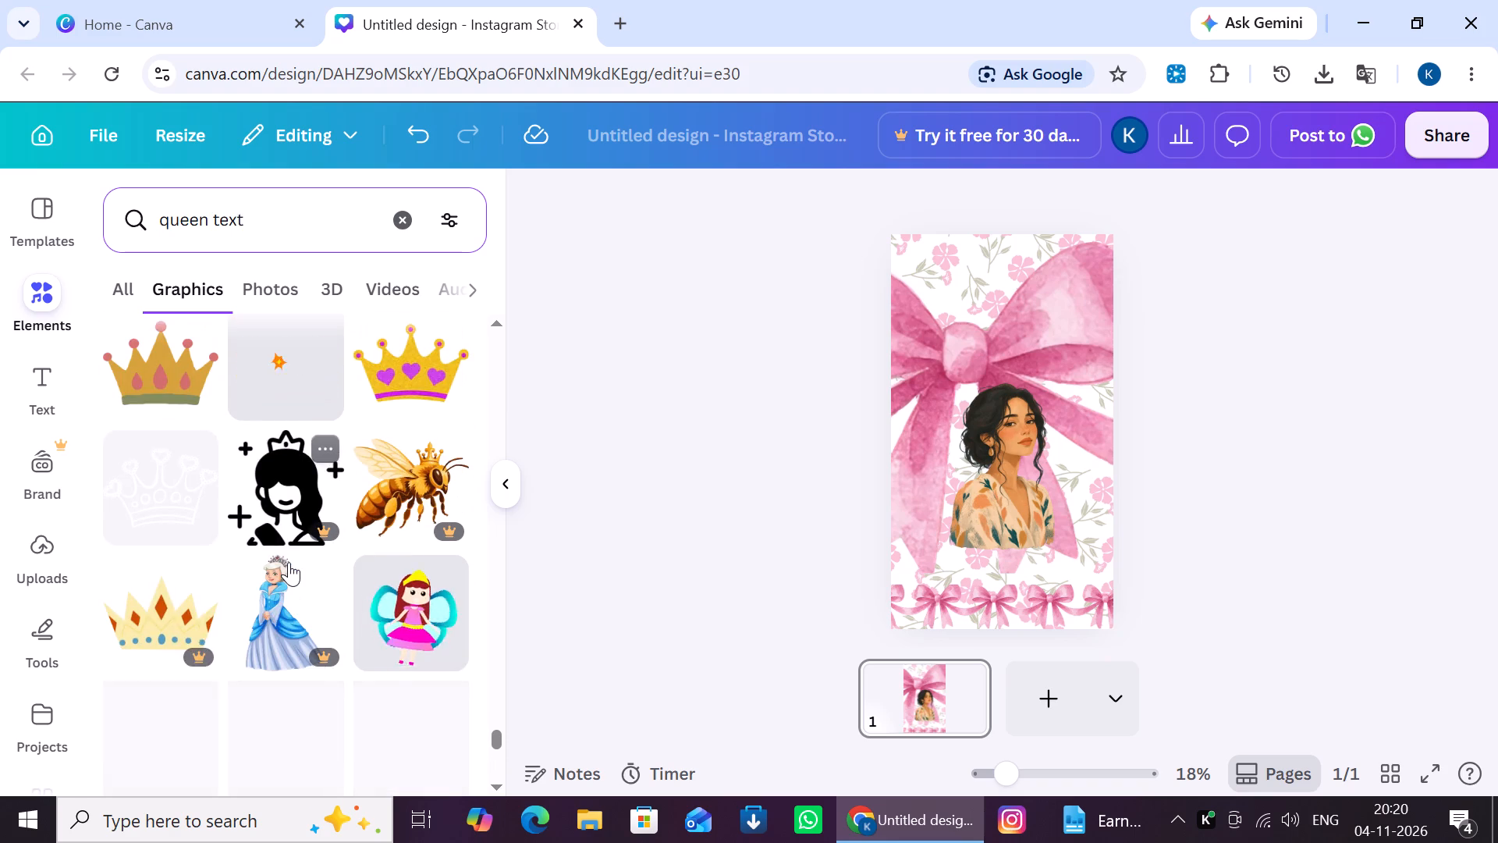
scroll(289, 562, "down", 3)
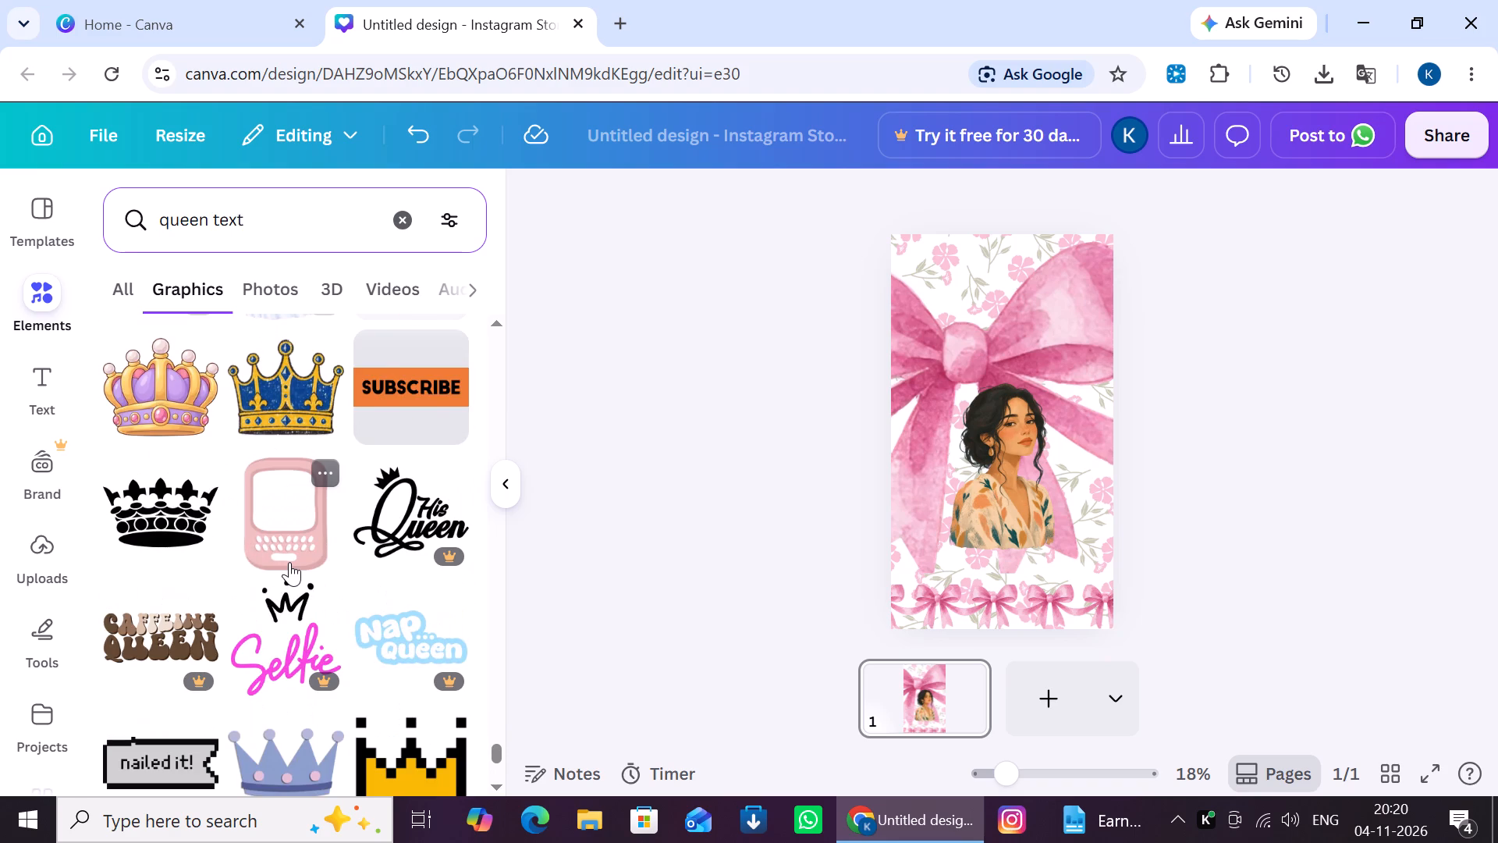
scroll(289, 562, "down", 4)
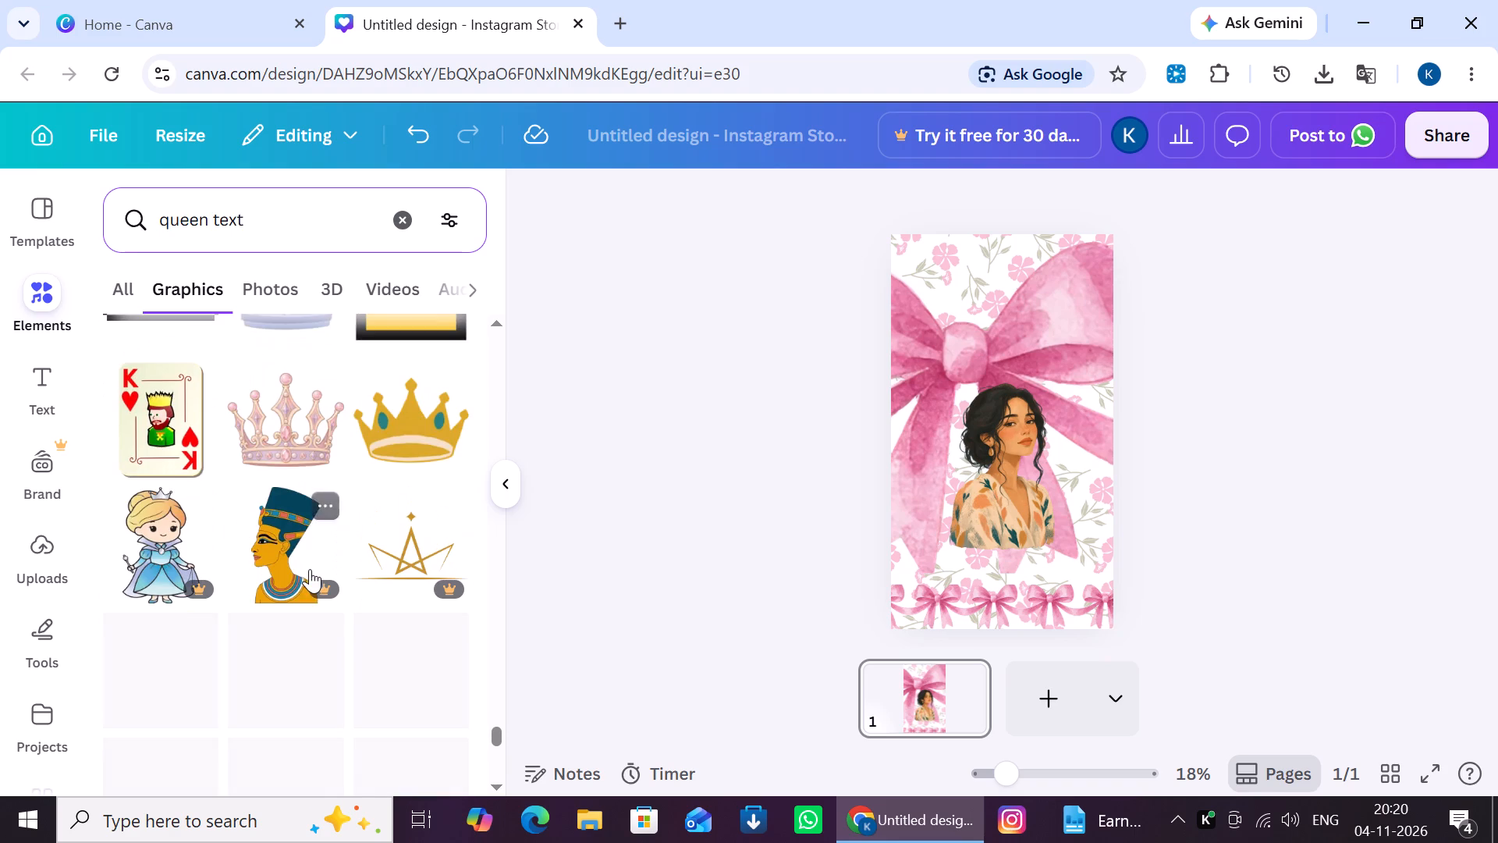
scroll(311, 573, "down", 2)
scroll(413, 669, "down", 2)
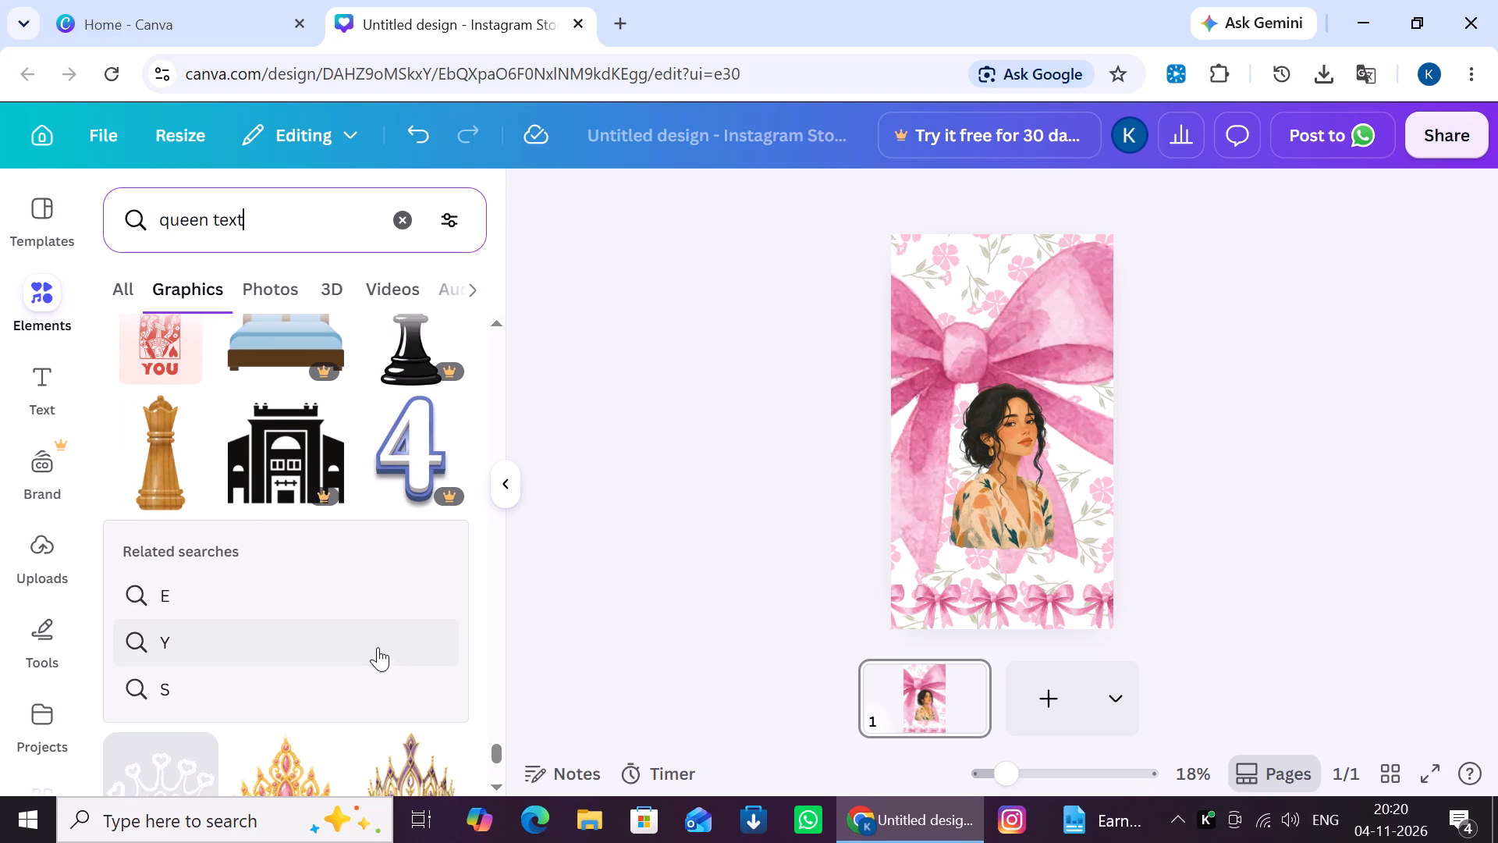
scroll(372, 642, "down", 2)
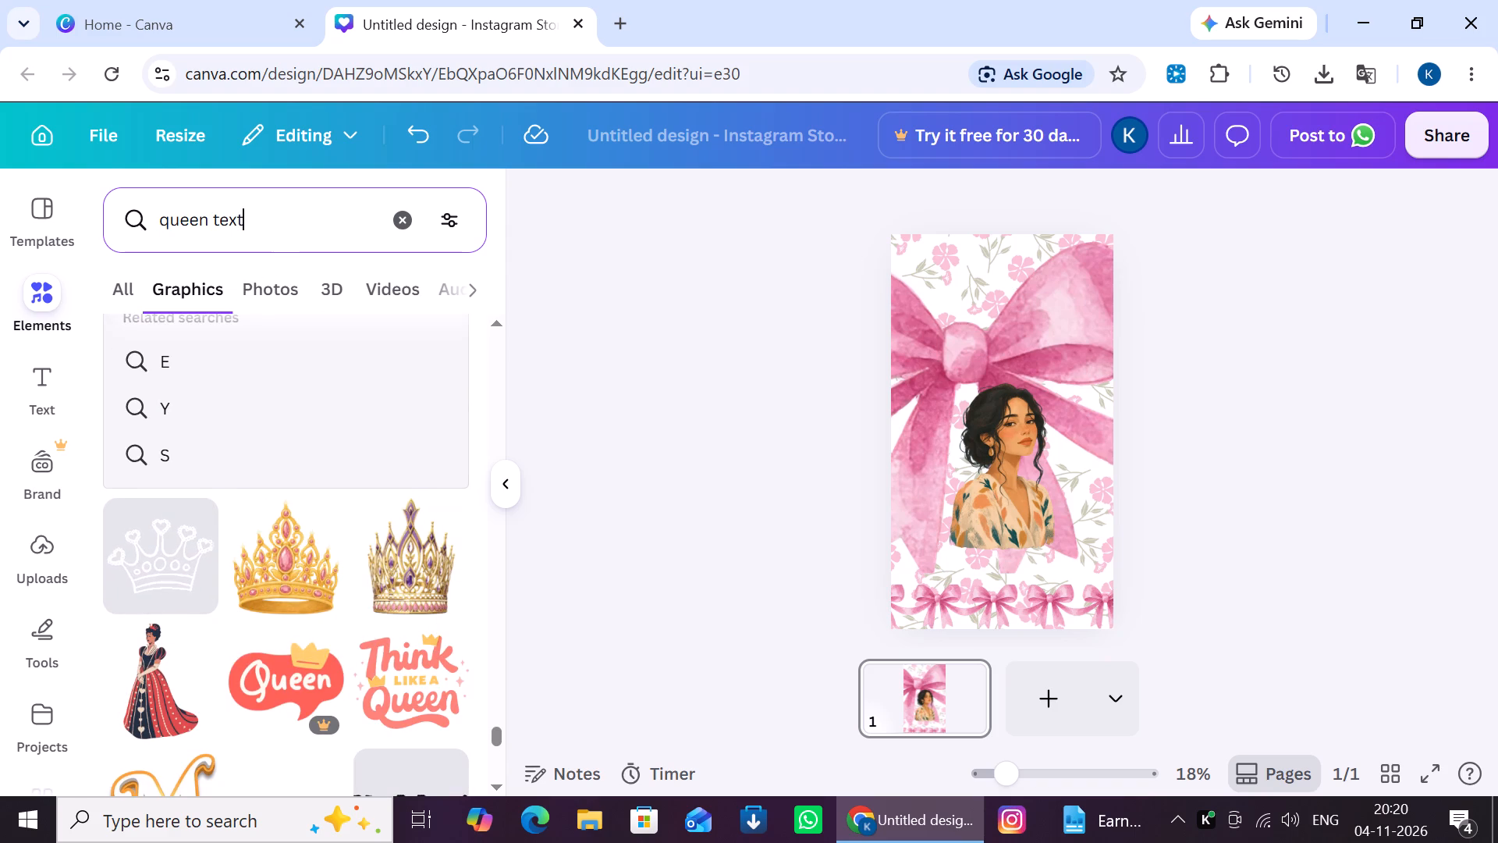
Replace the graphics search with "a" and look through the letter A designs.
left_click_drag(275, 231, 58, 230)
key("BackSpace")
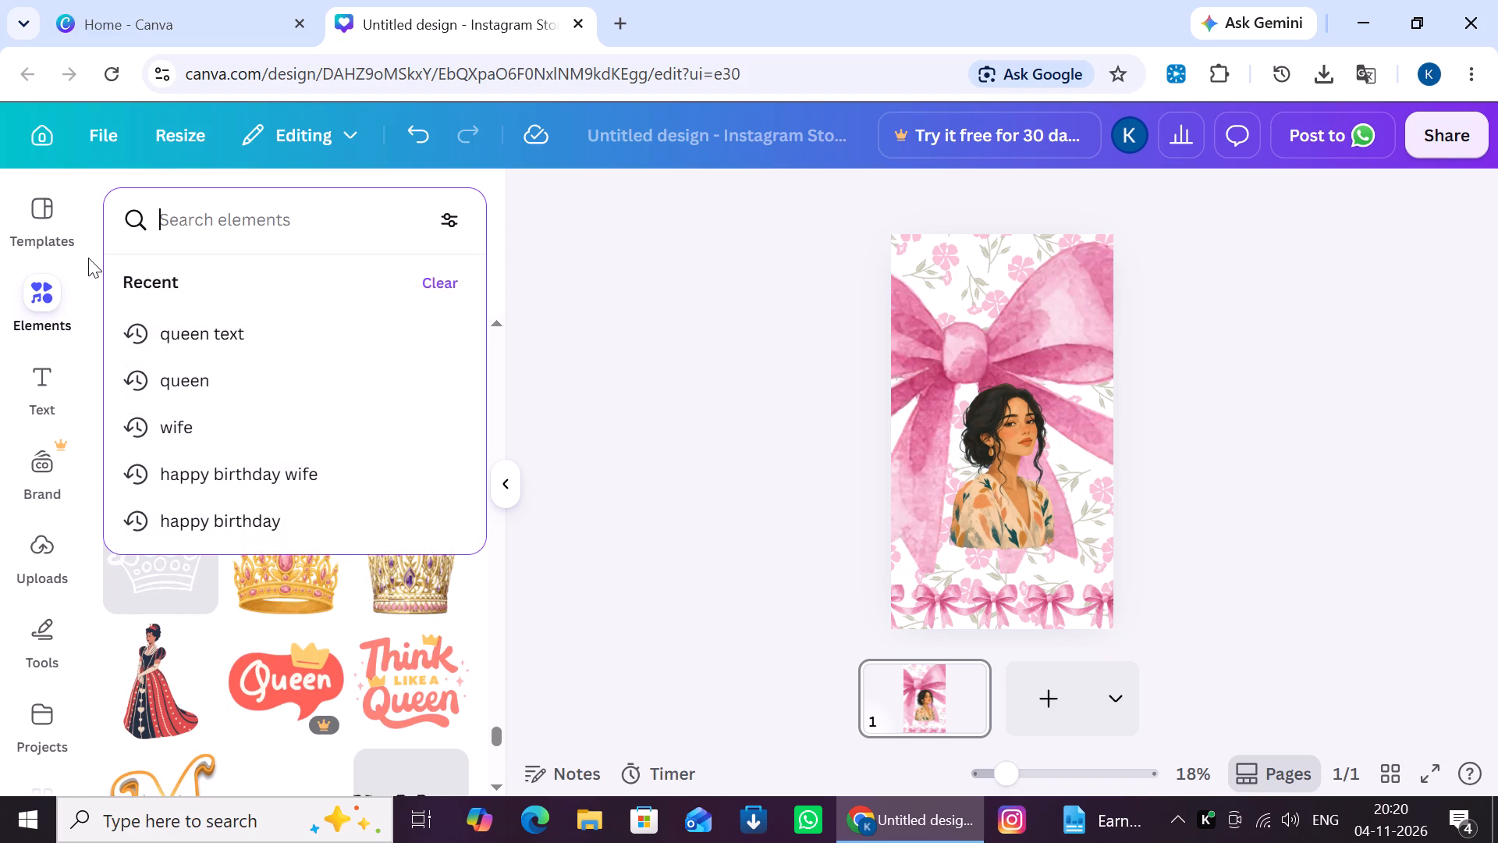
key("a")
key("Return")
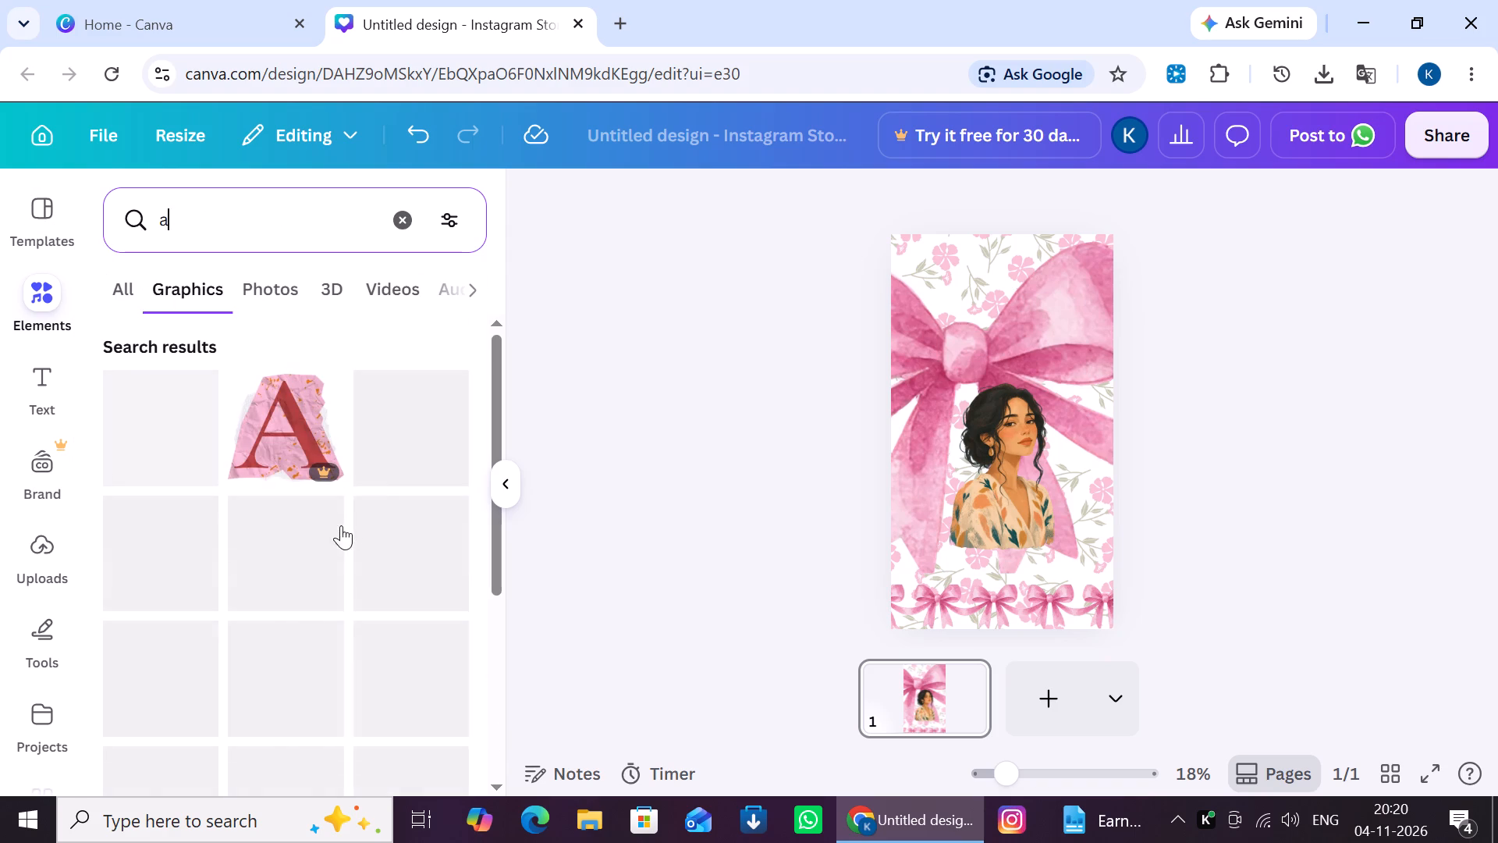
scroll(396, 505, "down", 2)
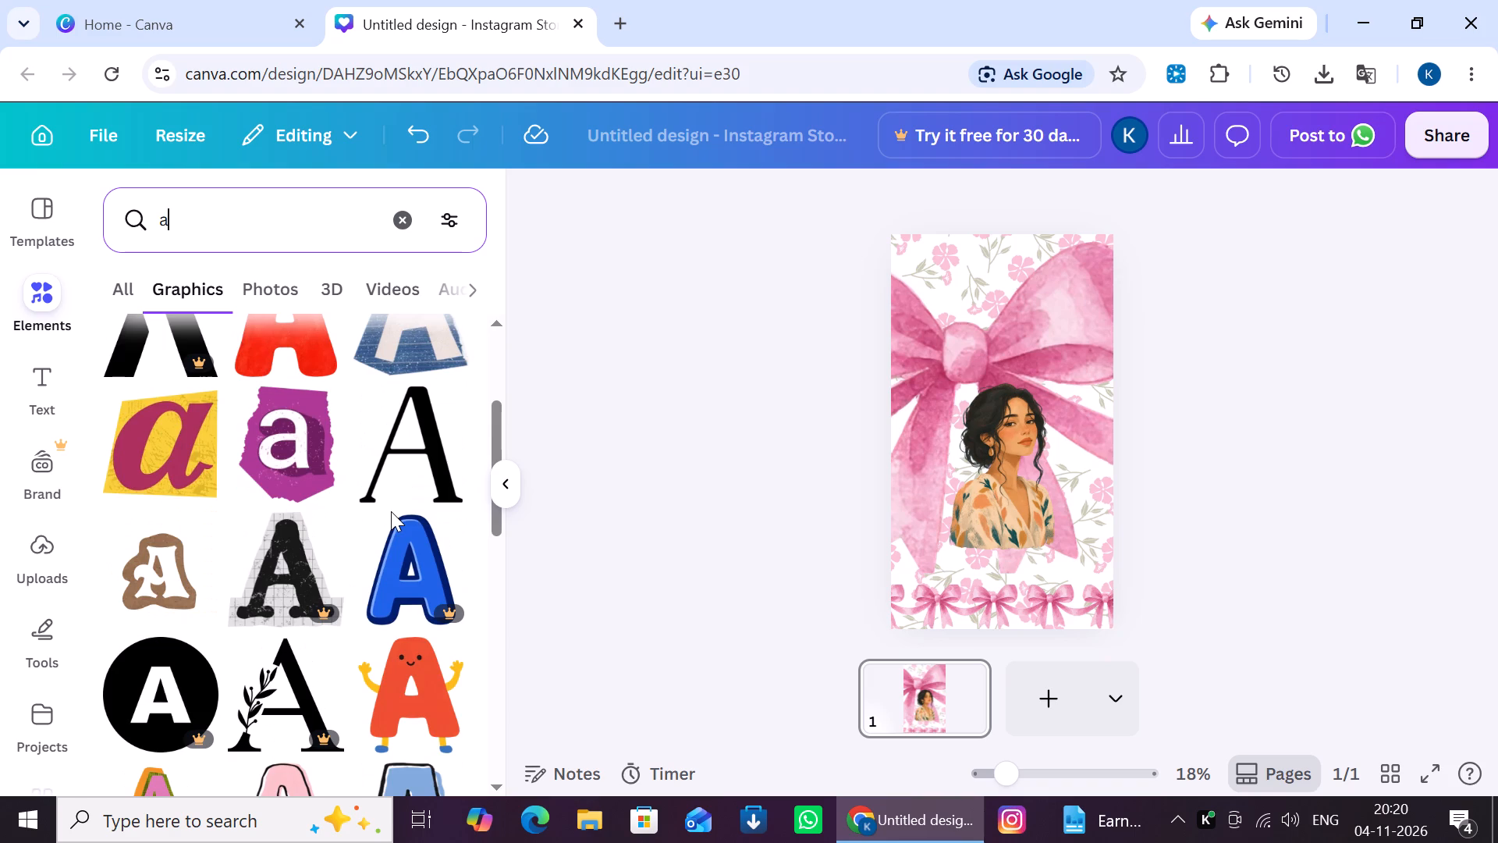
scroll(390, 499, "down", 5)
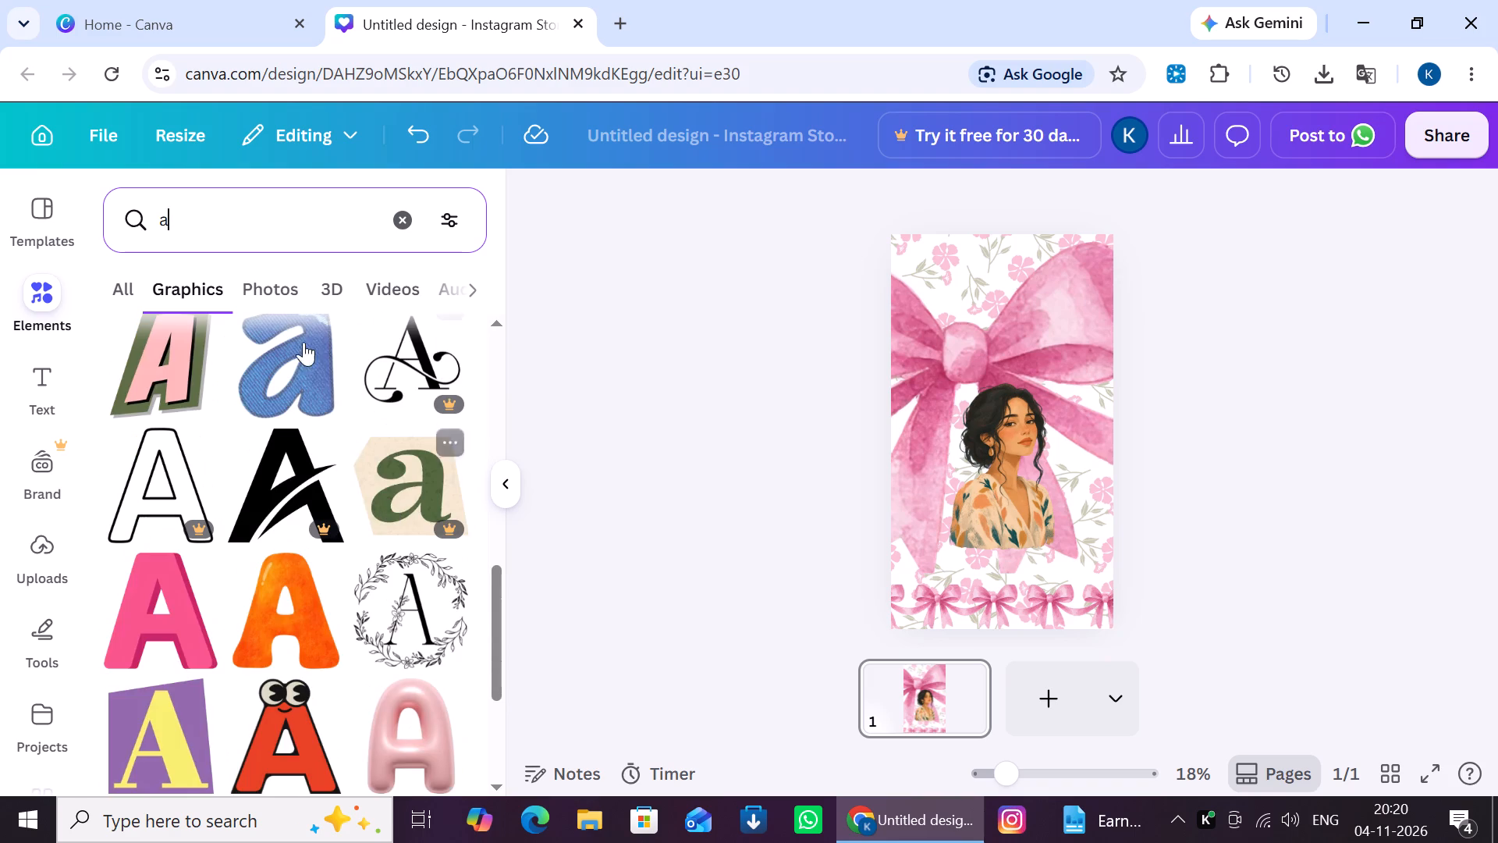
Refine the graphics search to "a golden".
left_click(253, 222)
key("space")
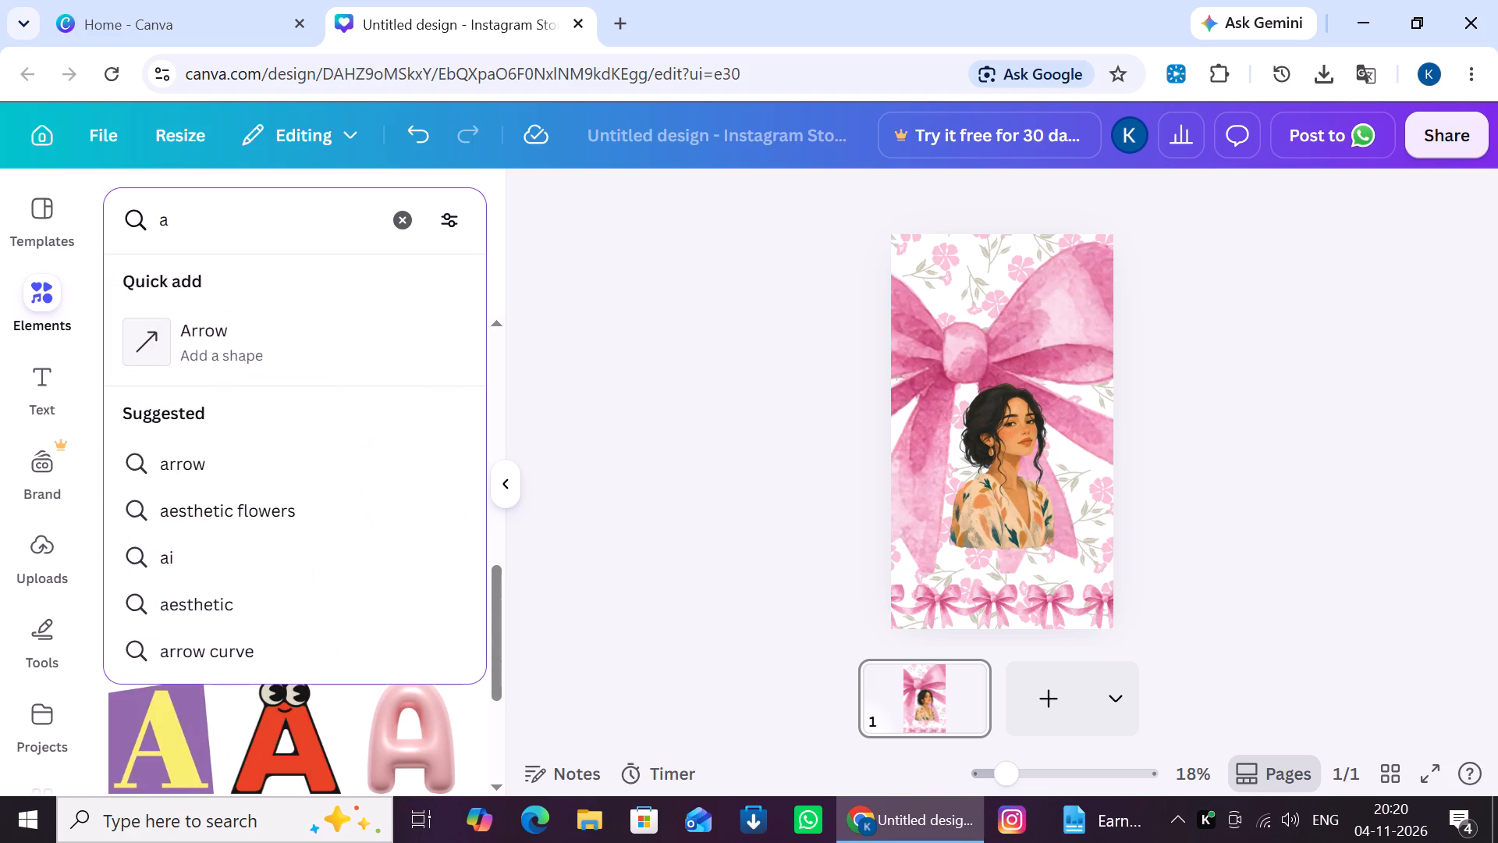
type("go")
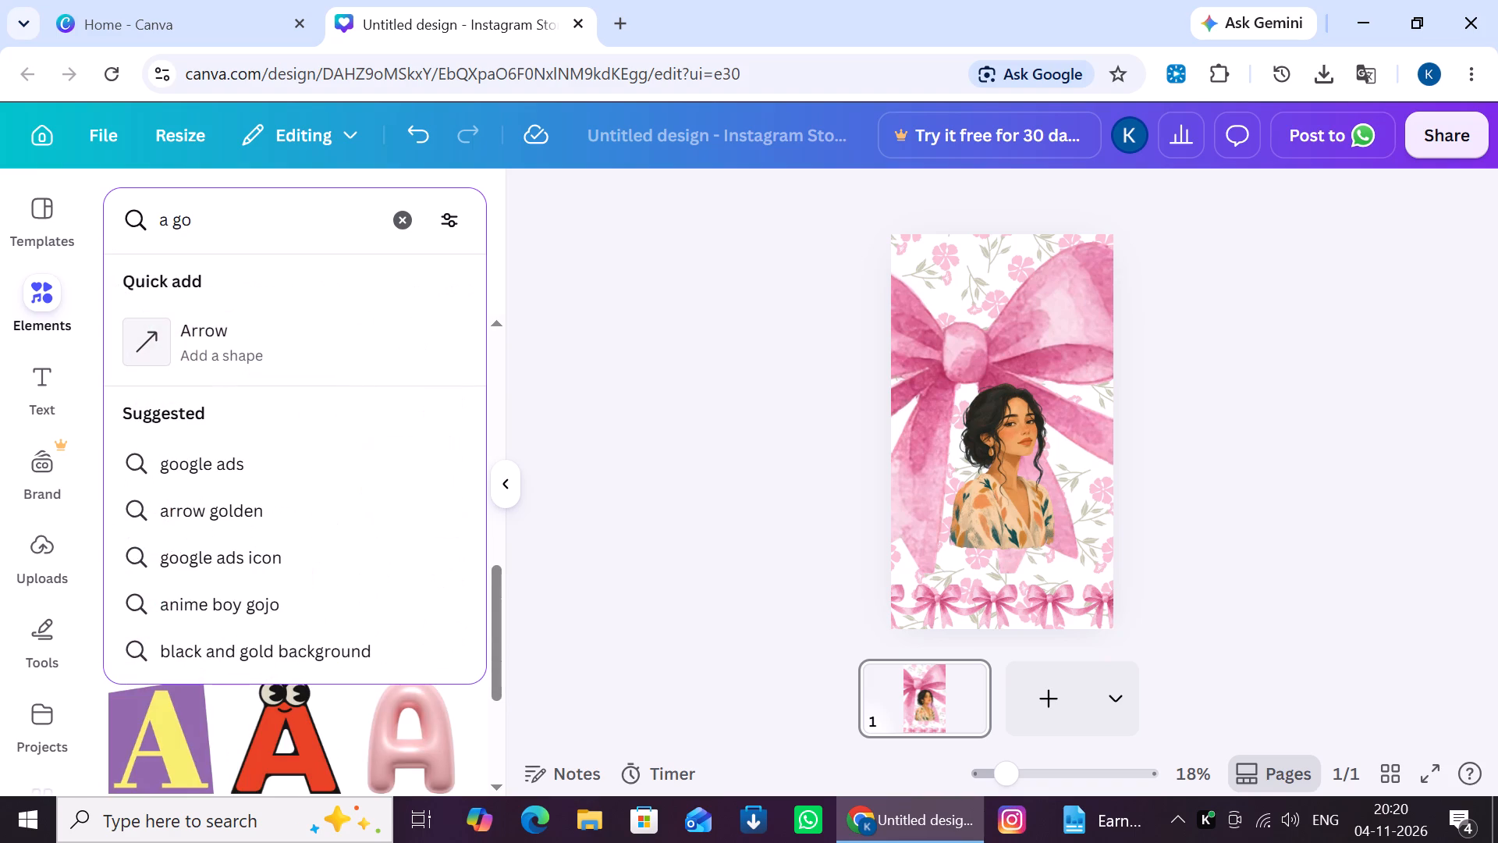
key("l")
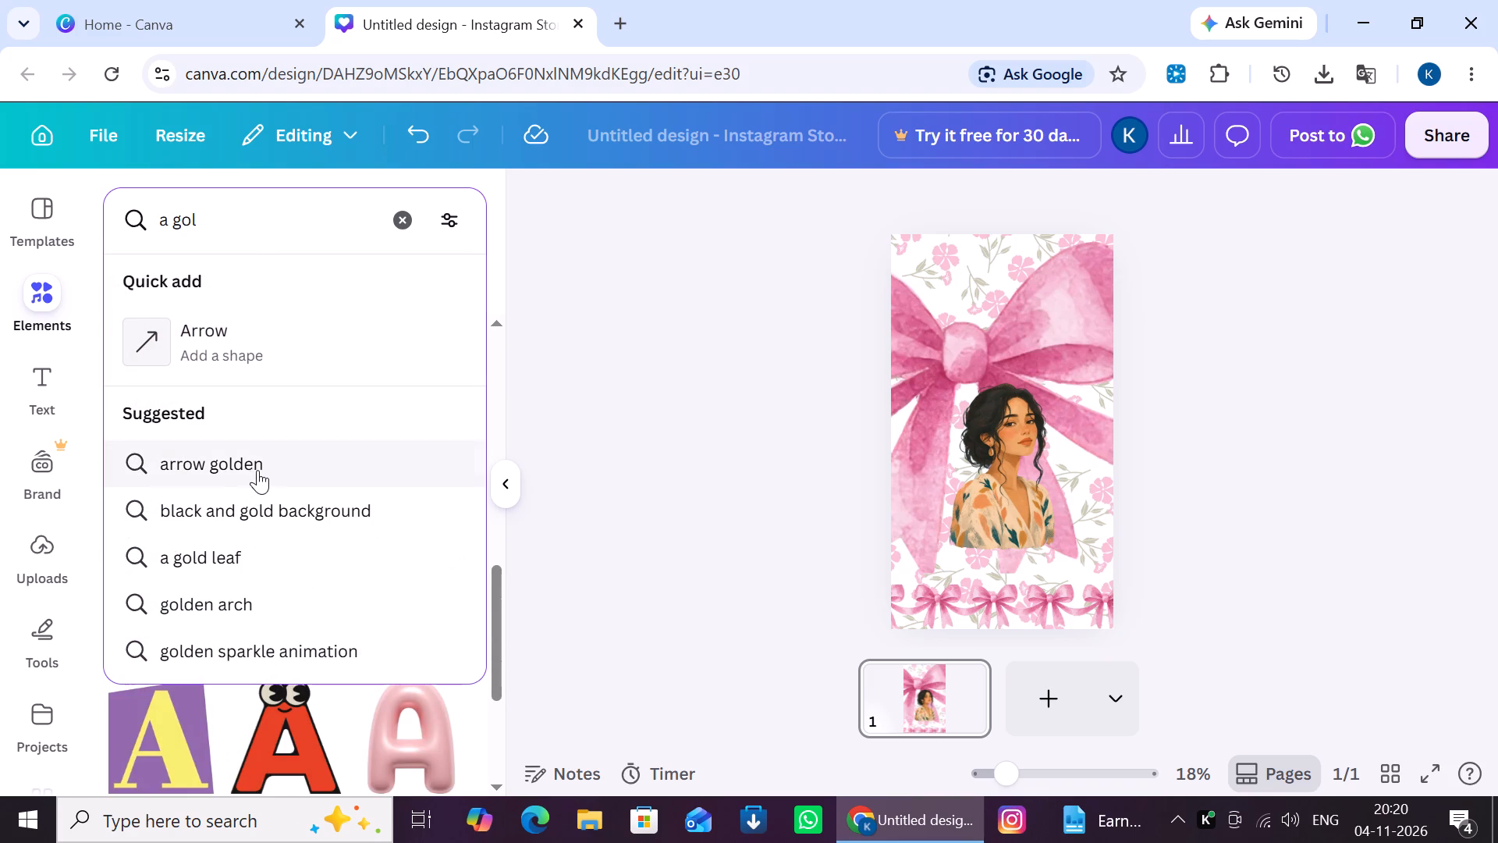
type("dw")
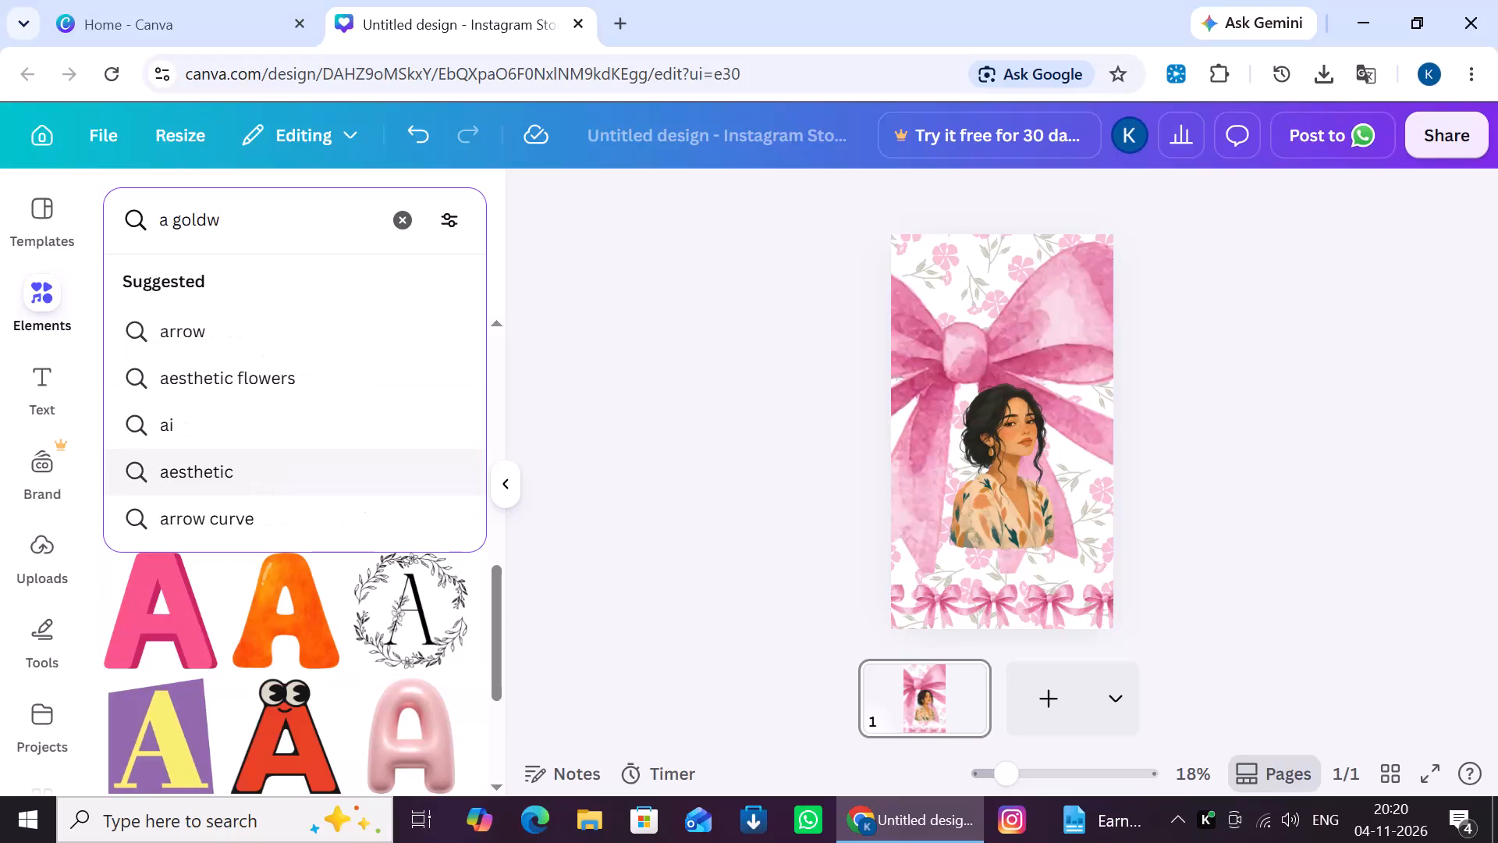
key("BackSpace")
type("en")
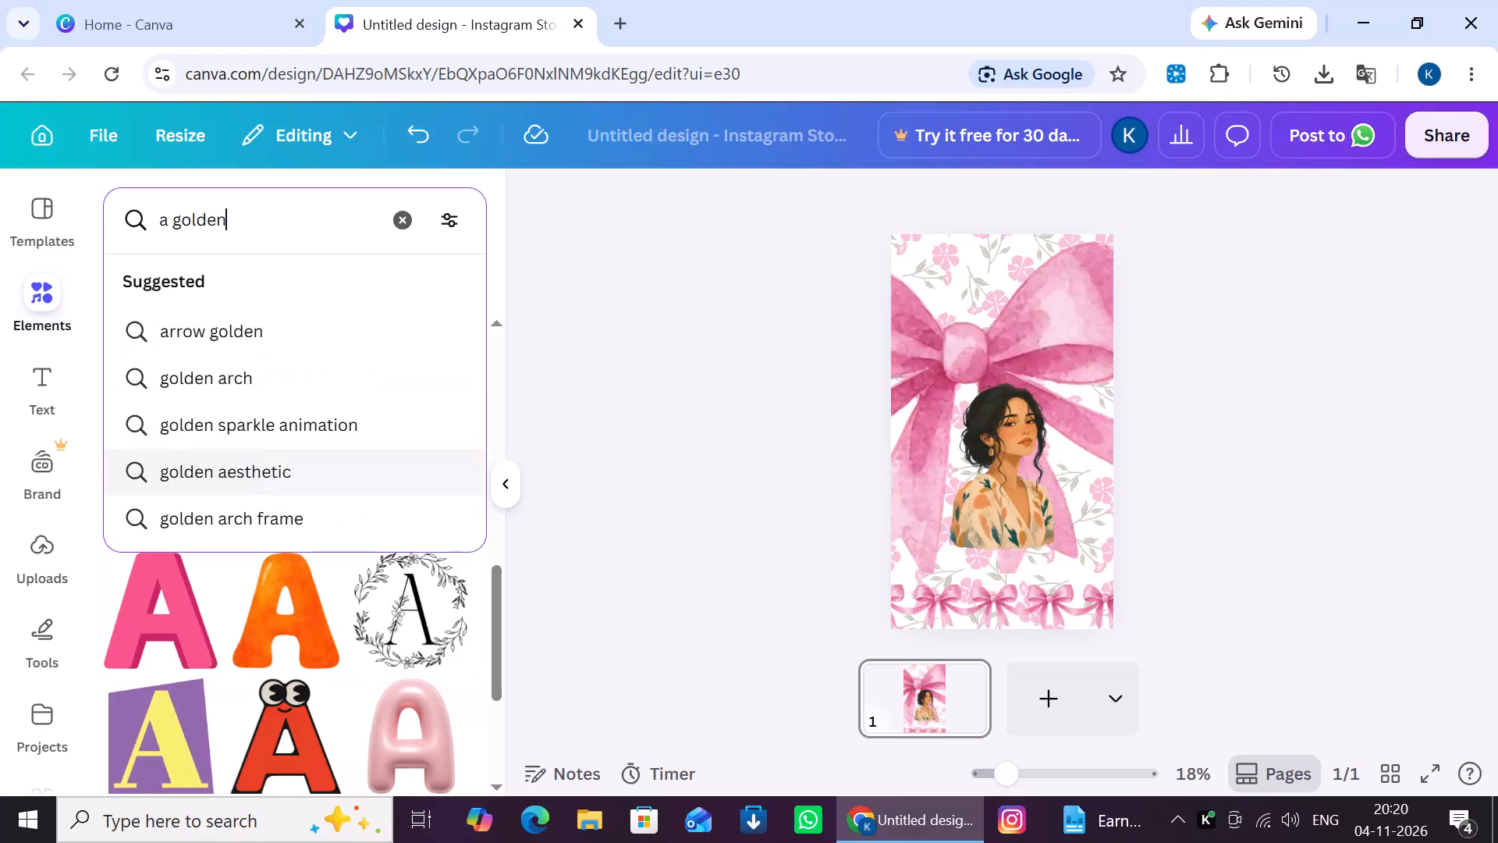
key("Return")
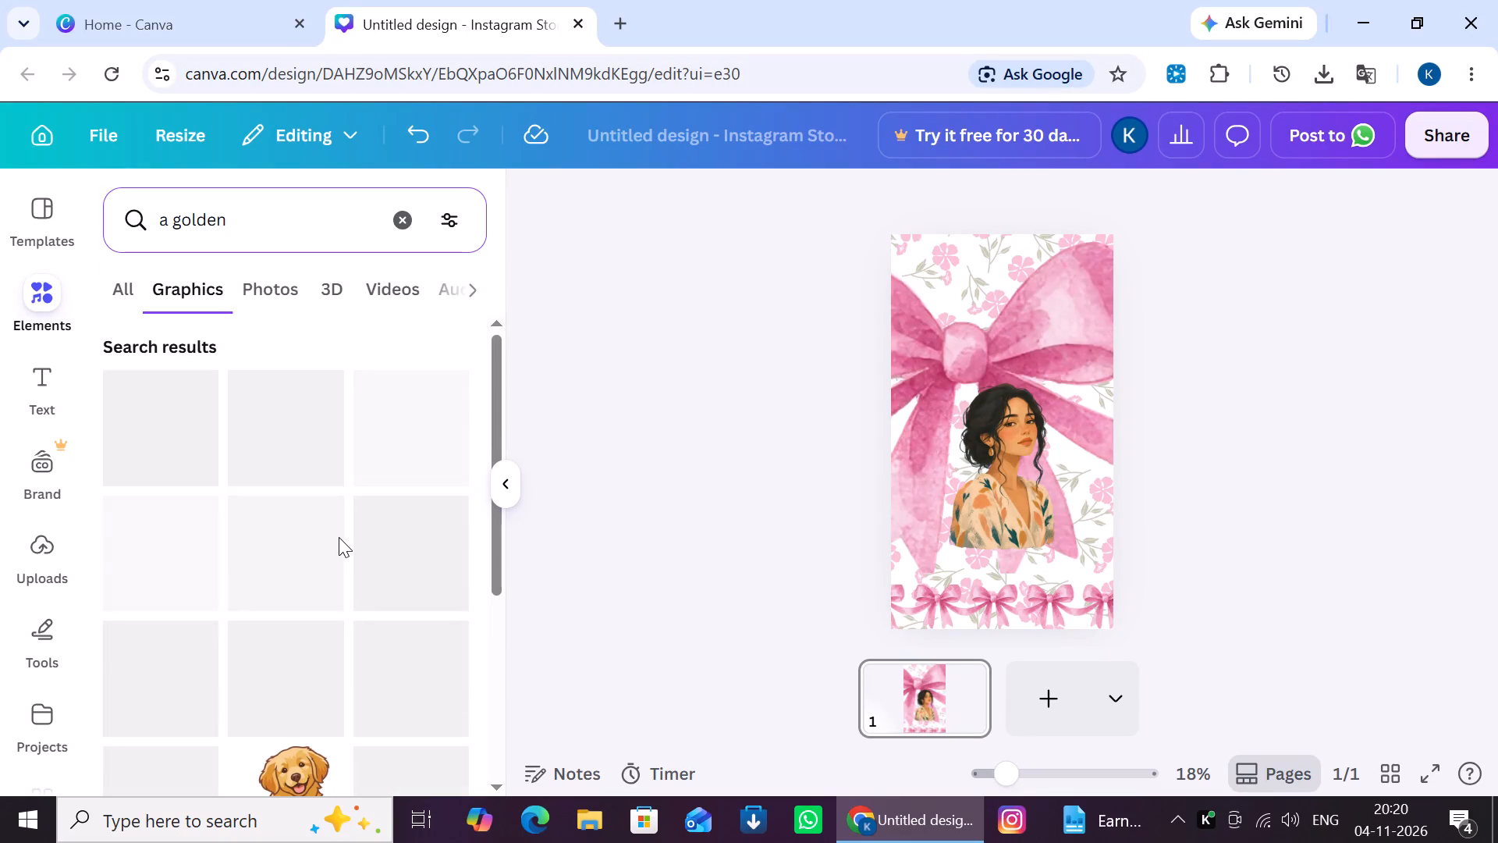
Look through the "a golden" graphics for a golden letter A that suits the story.
scroll(351, 535, "down", 2)
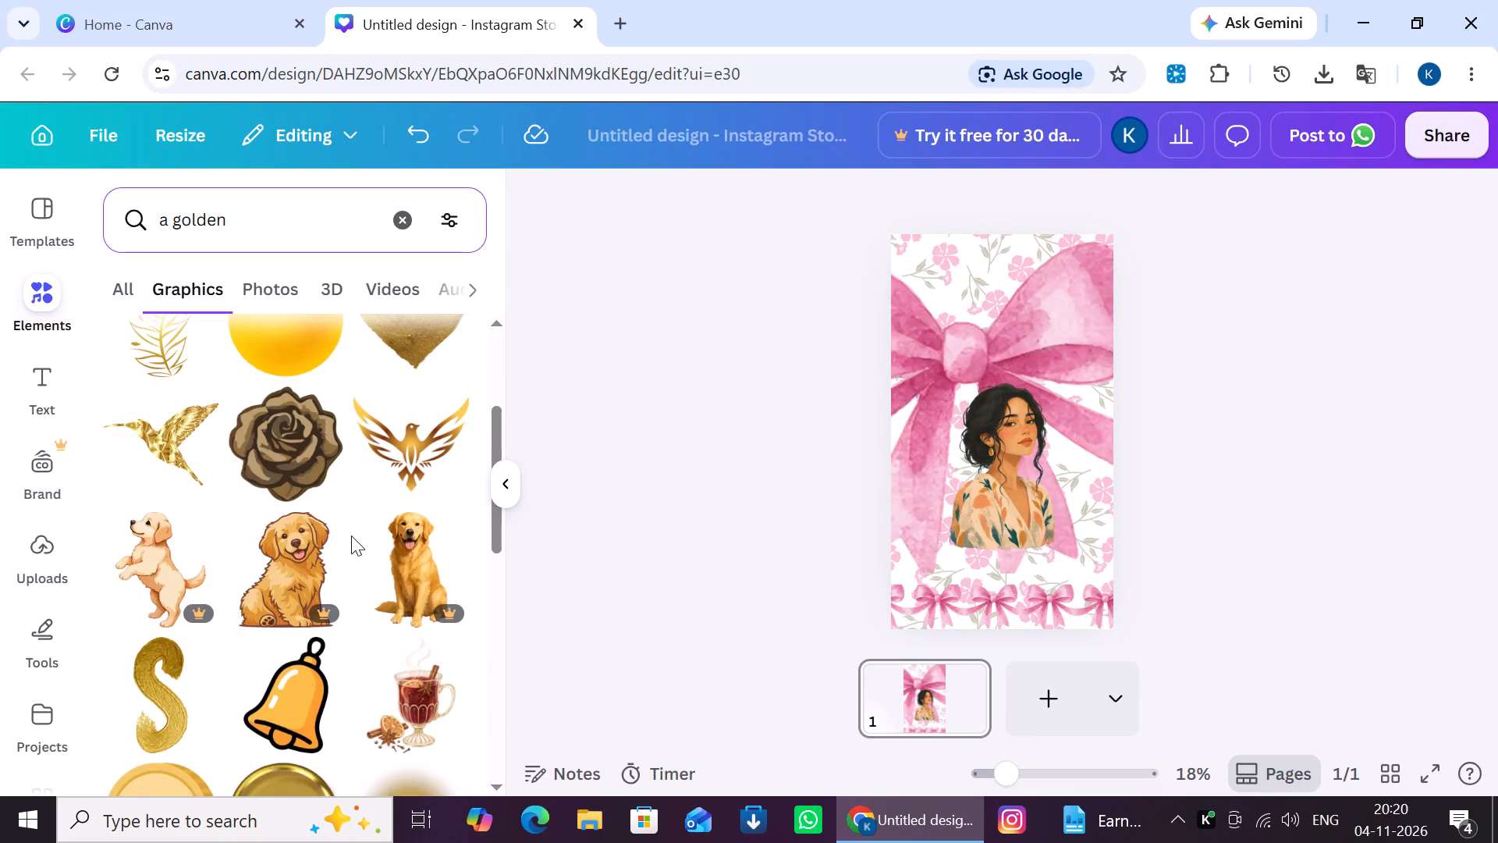
scroll(351, 535, "down", 3)
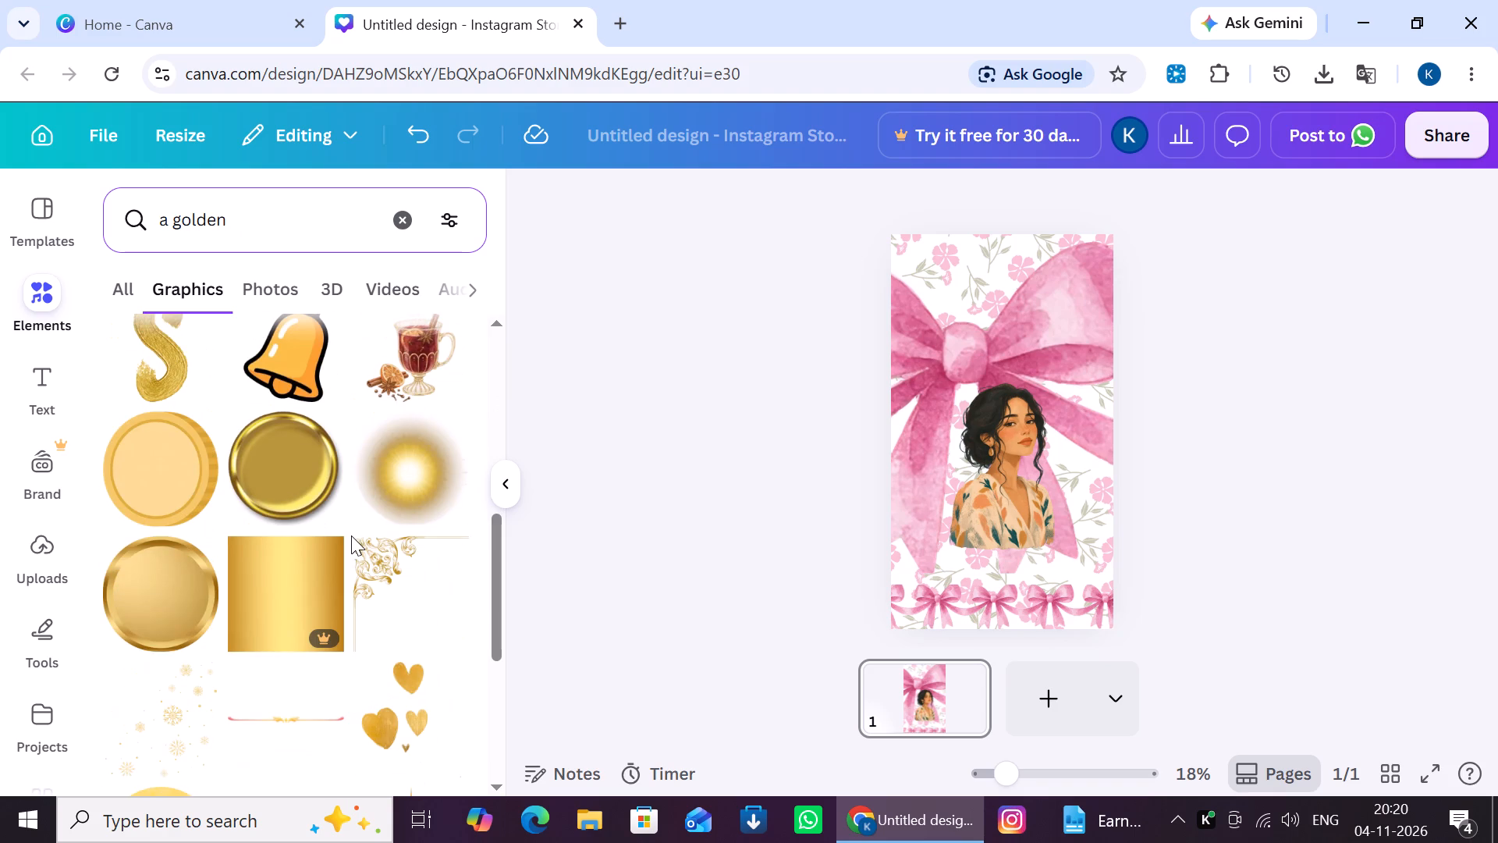
scroll(421, 529, "down", 3)
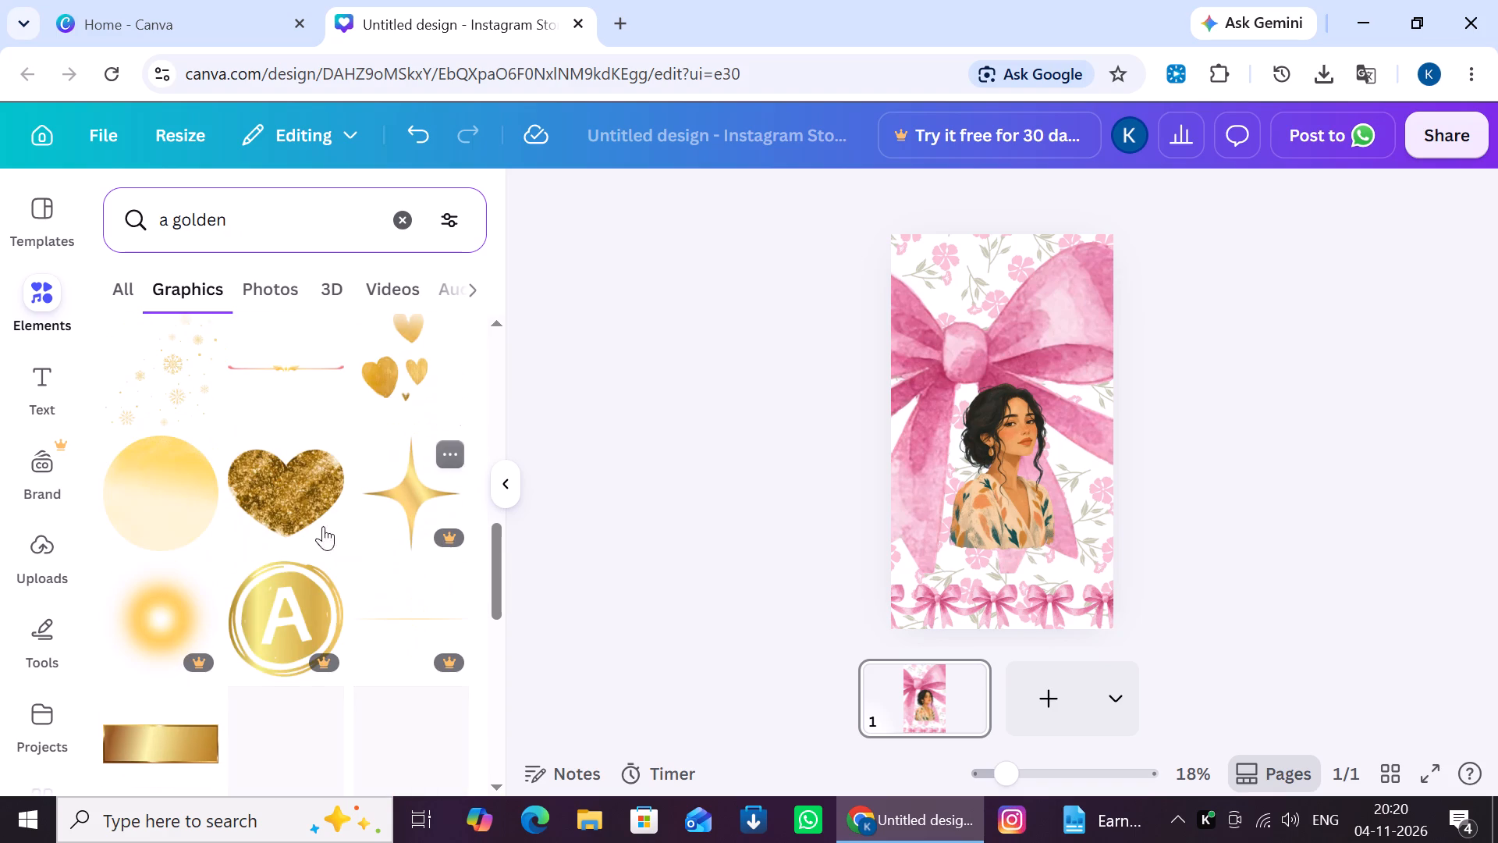
scroll(291, 521, "down", 5)
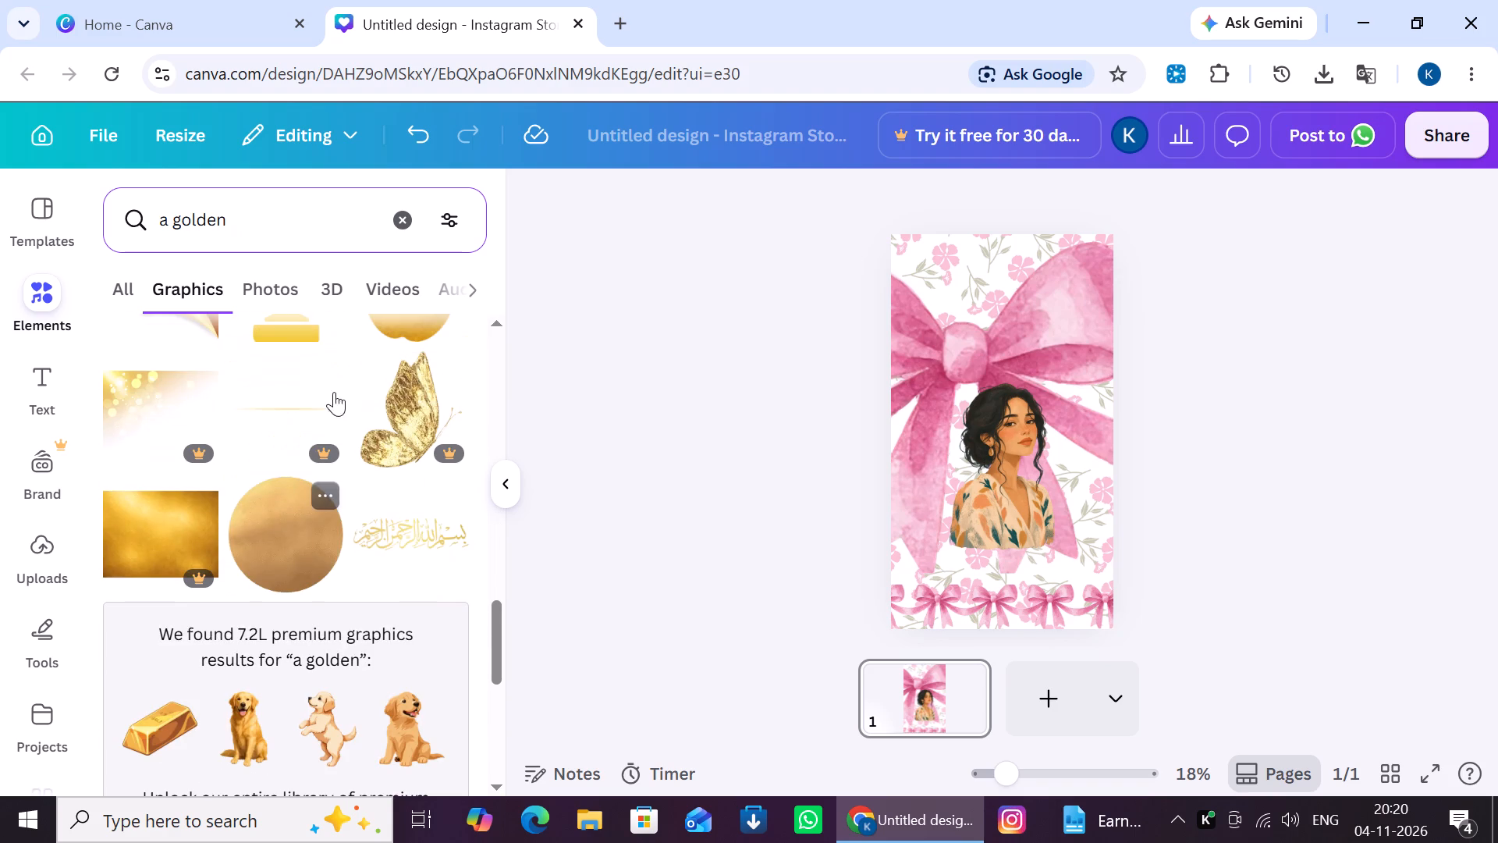
Shorten the graphics search to "a".
key("BackSpace")
key("BackSpace")
key("BackSpace")
key("BackSpace")
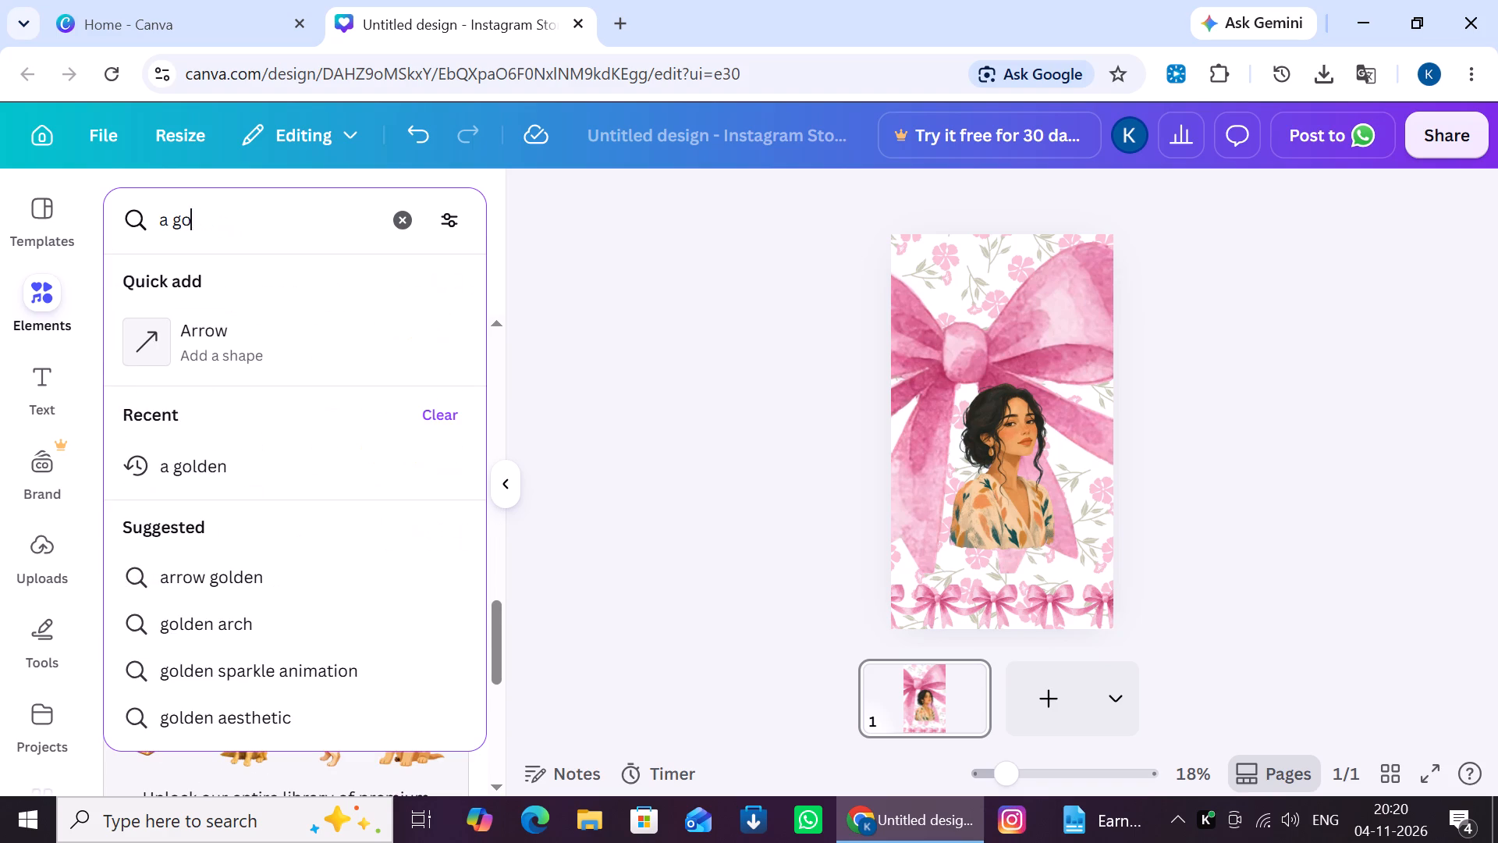
key("BackSpace")
key("BackSpace")
key("Return")
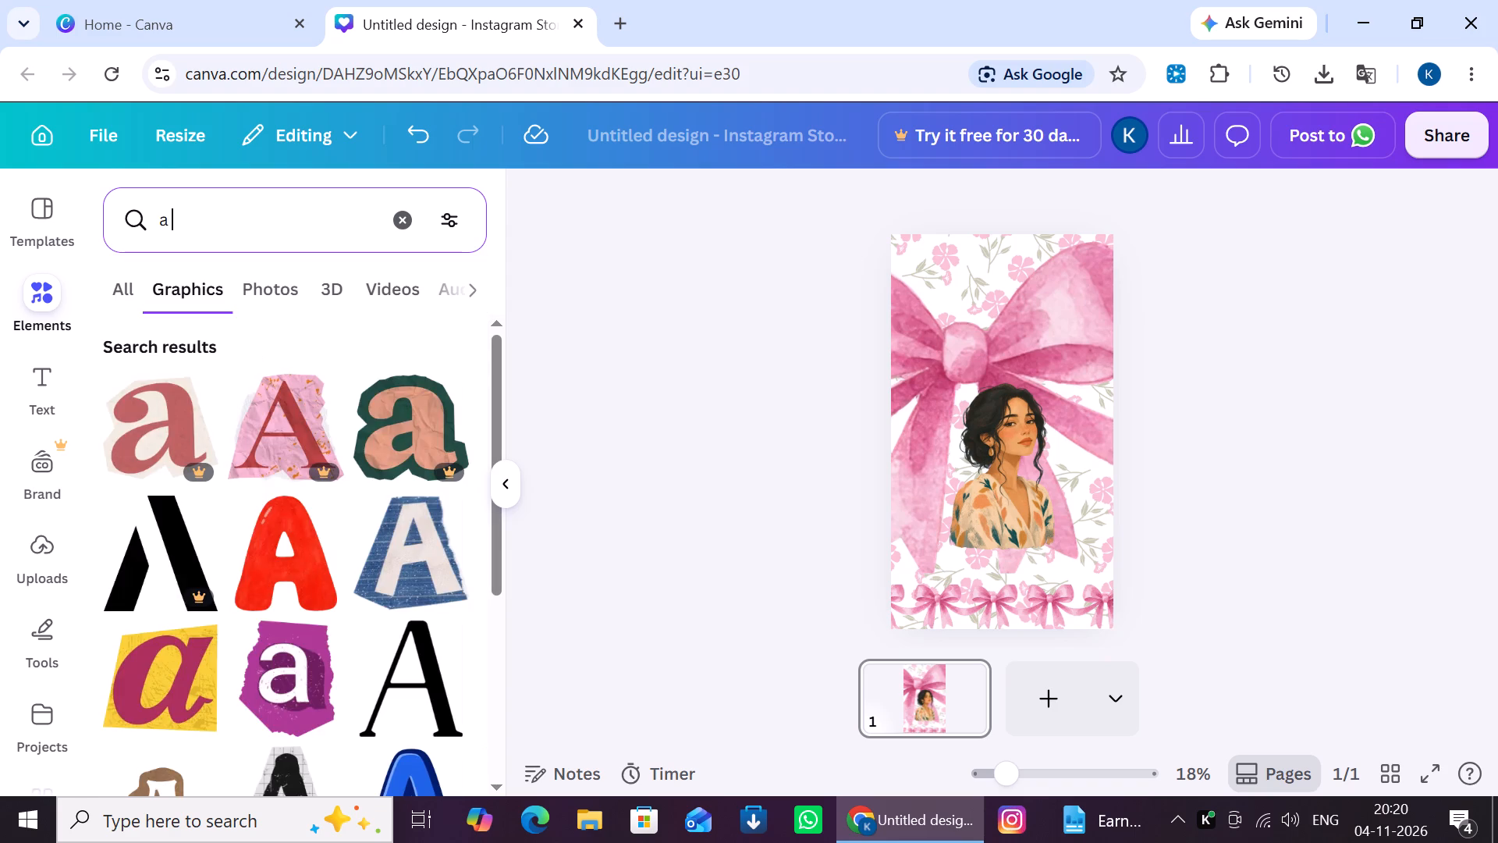
Look through the "a" graphics for a letter A design that suits the pink floral story.
scroll(267, 361, "down", 3)
scroll(311, 429, "down", 6)
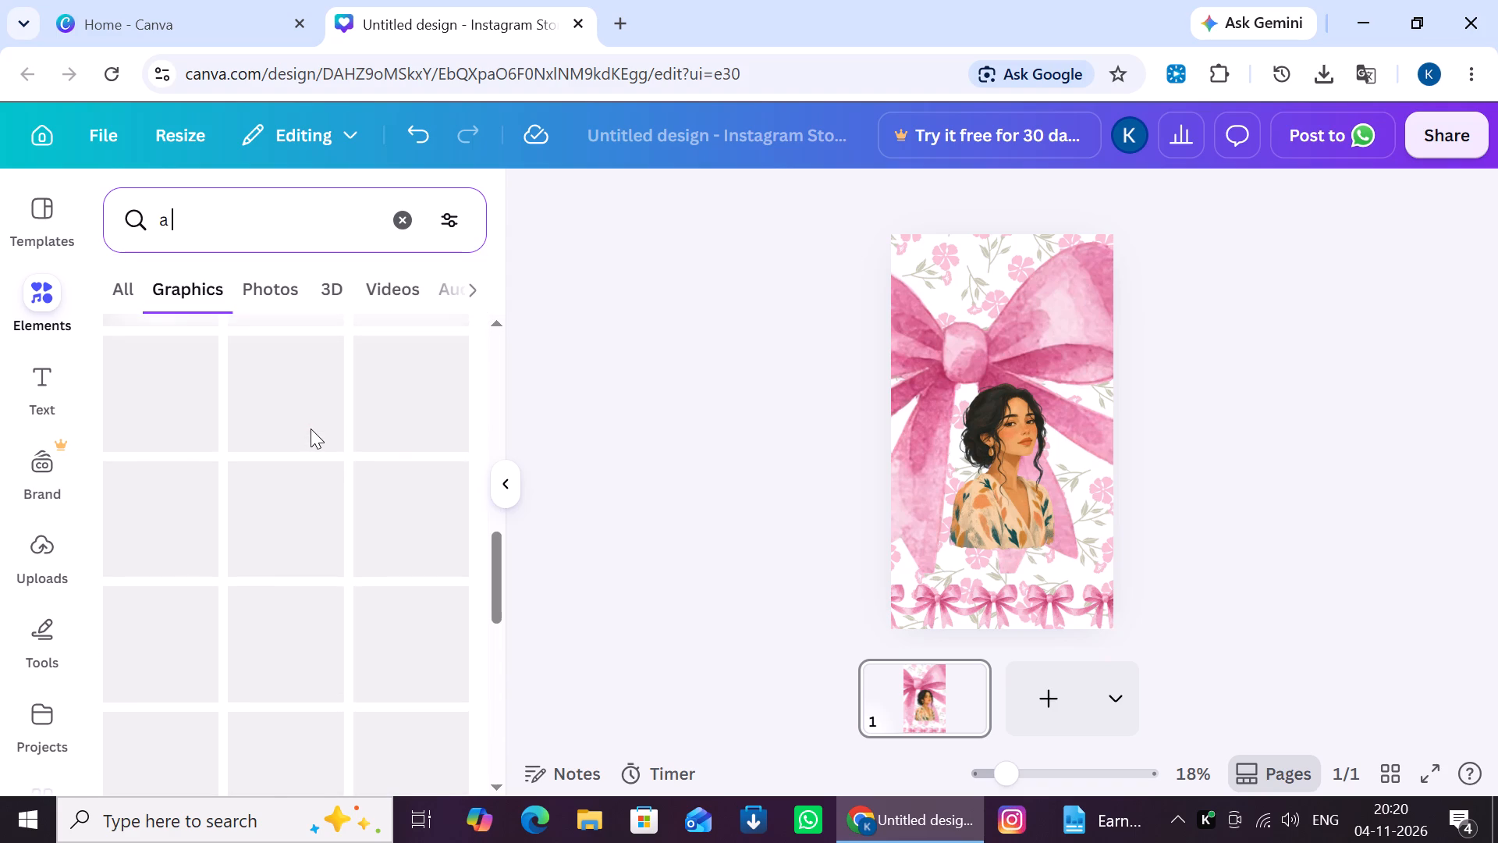
scroll(311, 429, "down", 6)
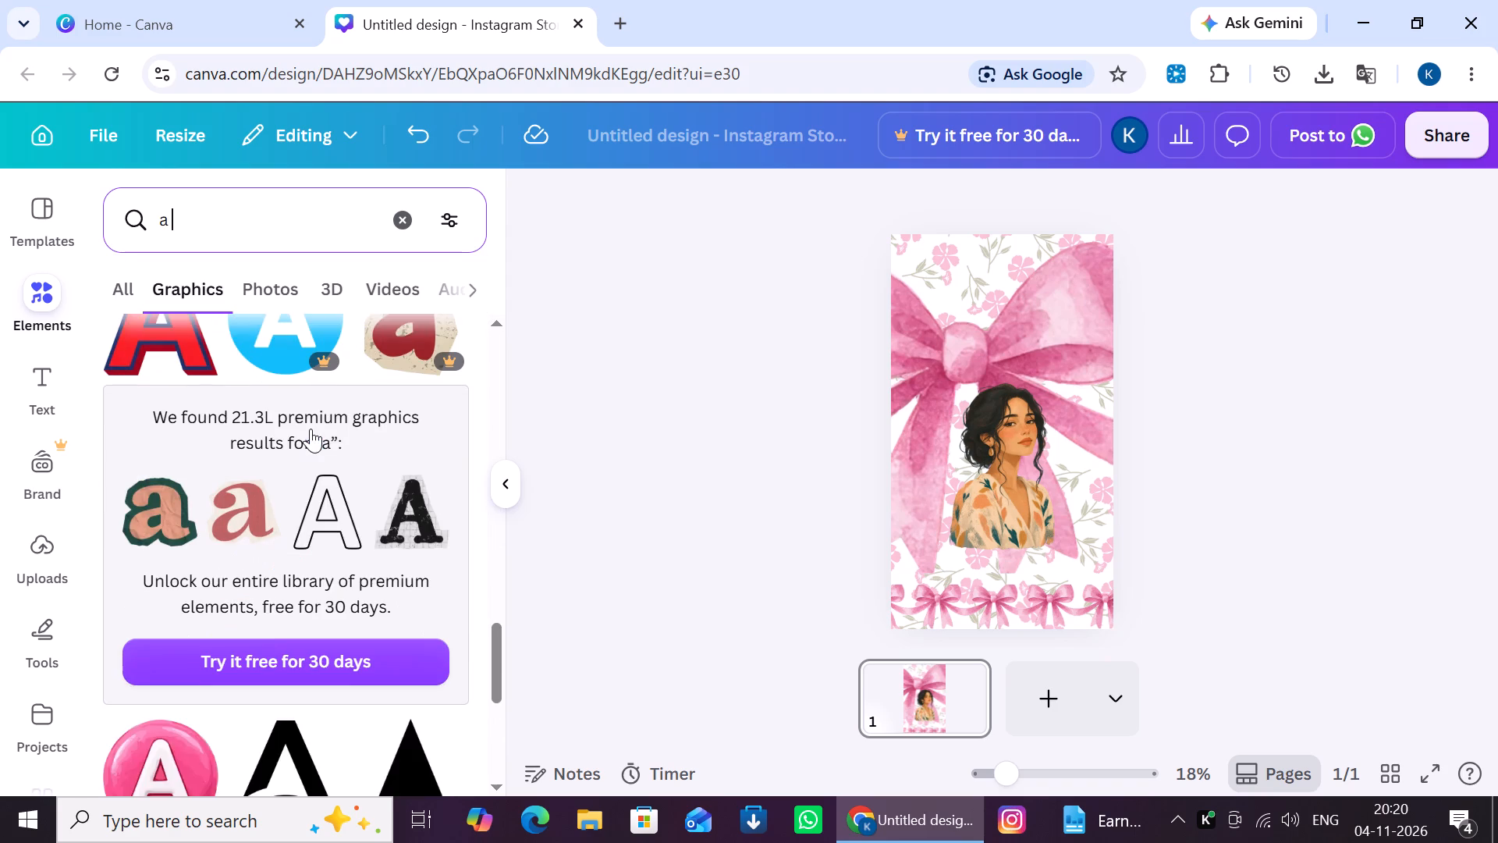
scroll(311, 429, "down", 5)
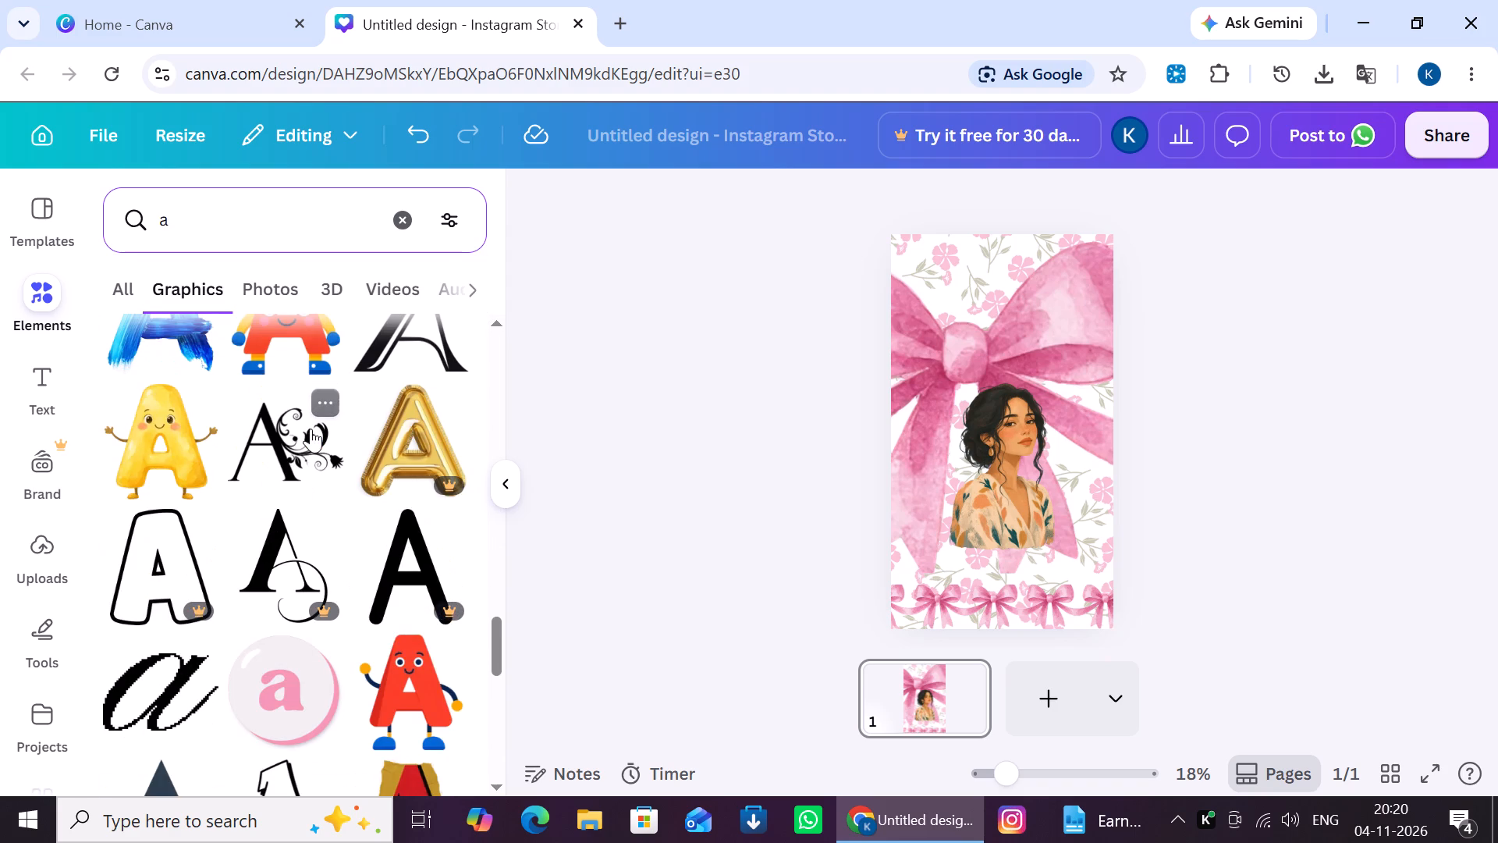
scroll(311, 429, "down", 7)
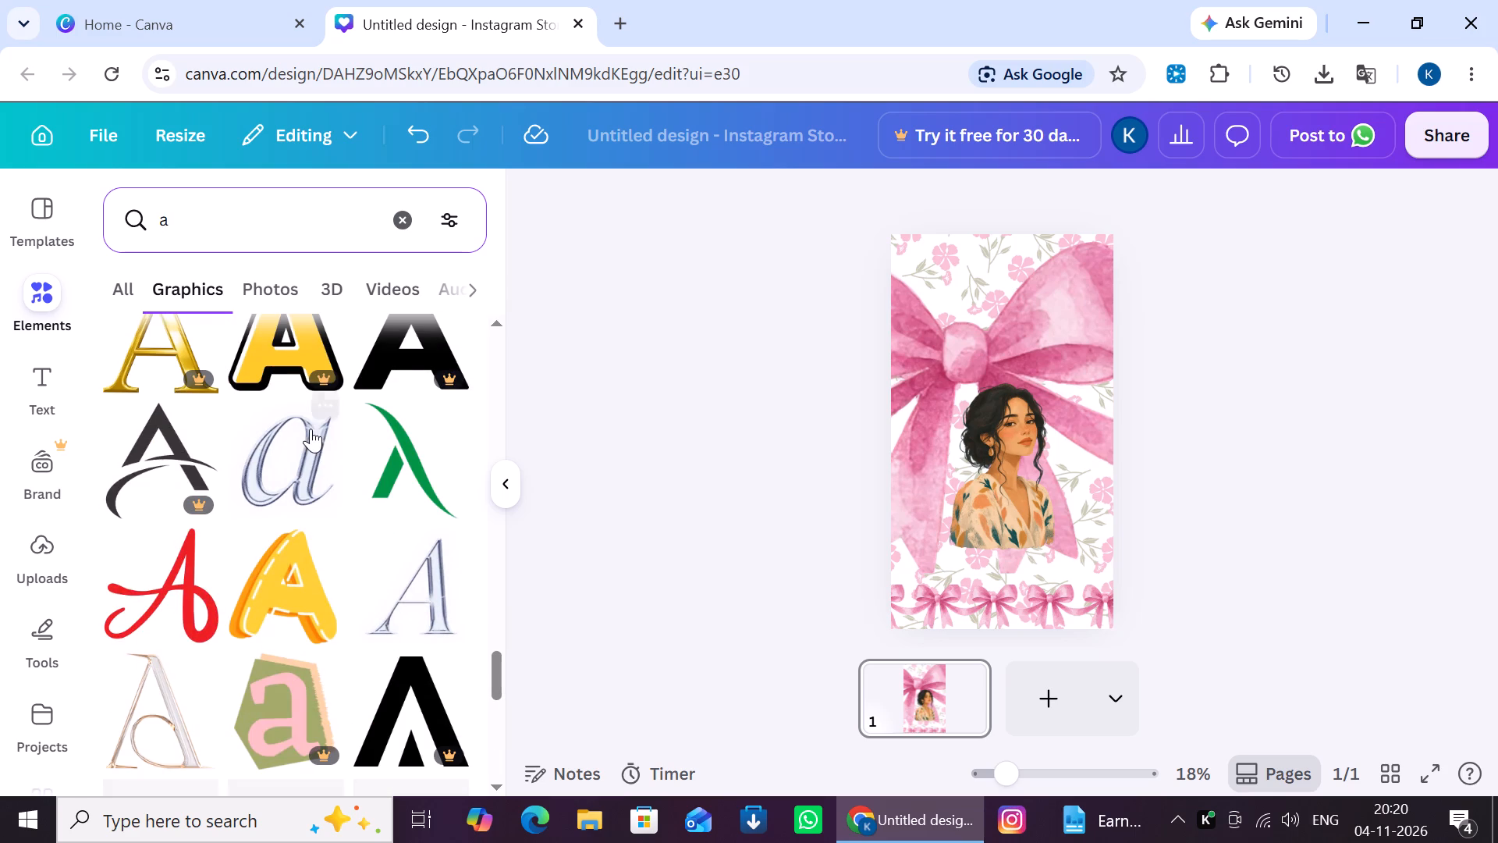
scroll(311, 429, "down", 4)
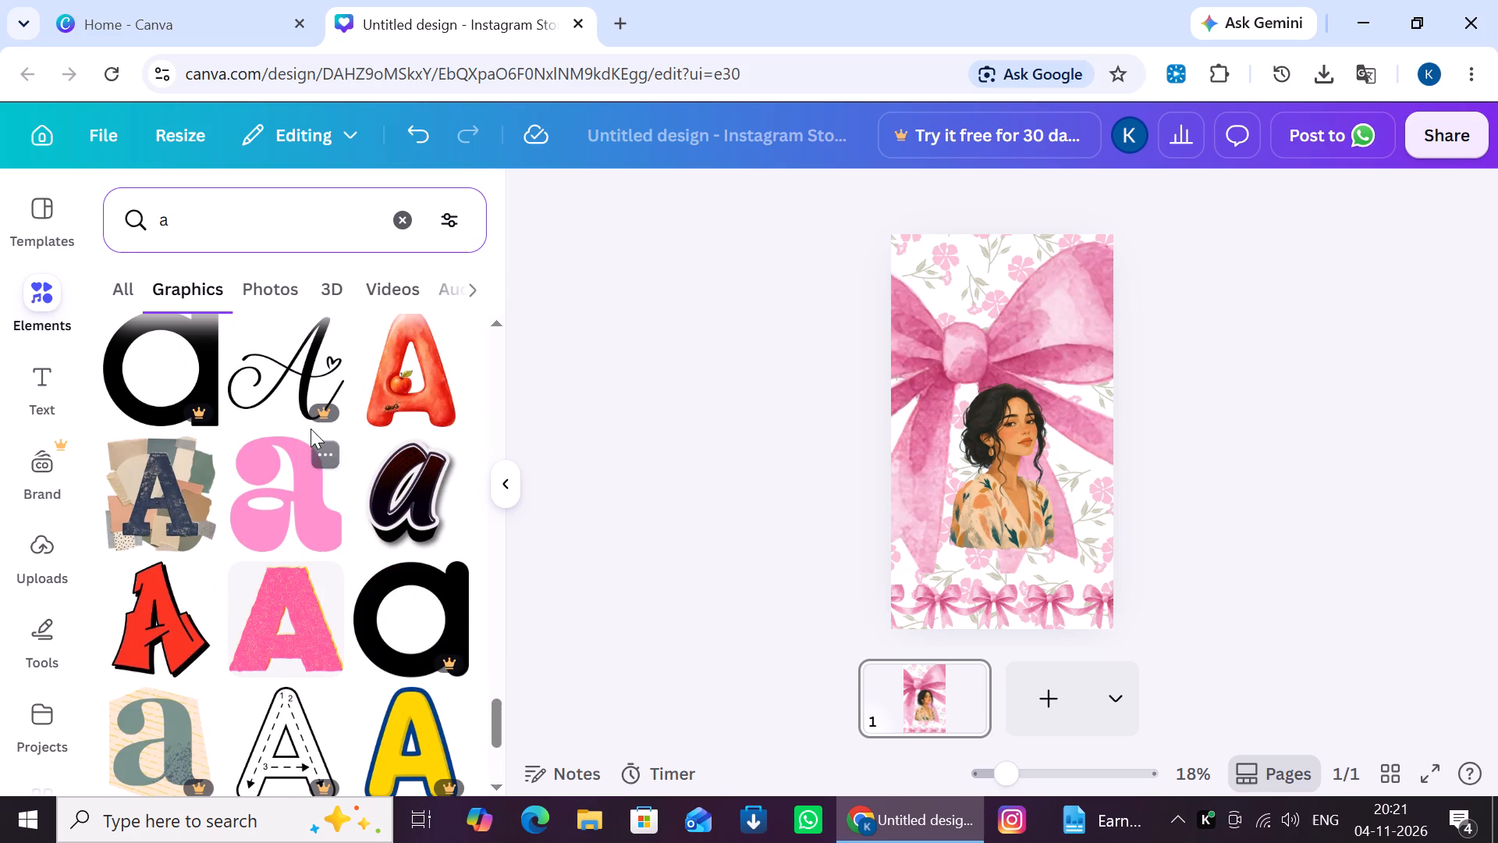
scroll(311, 429, "down", 4)
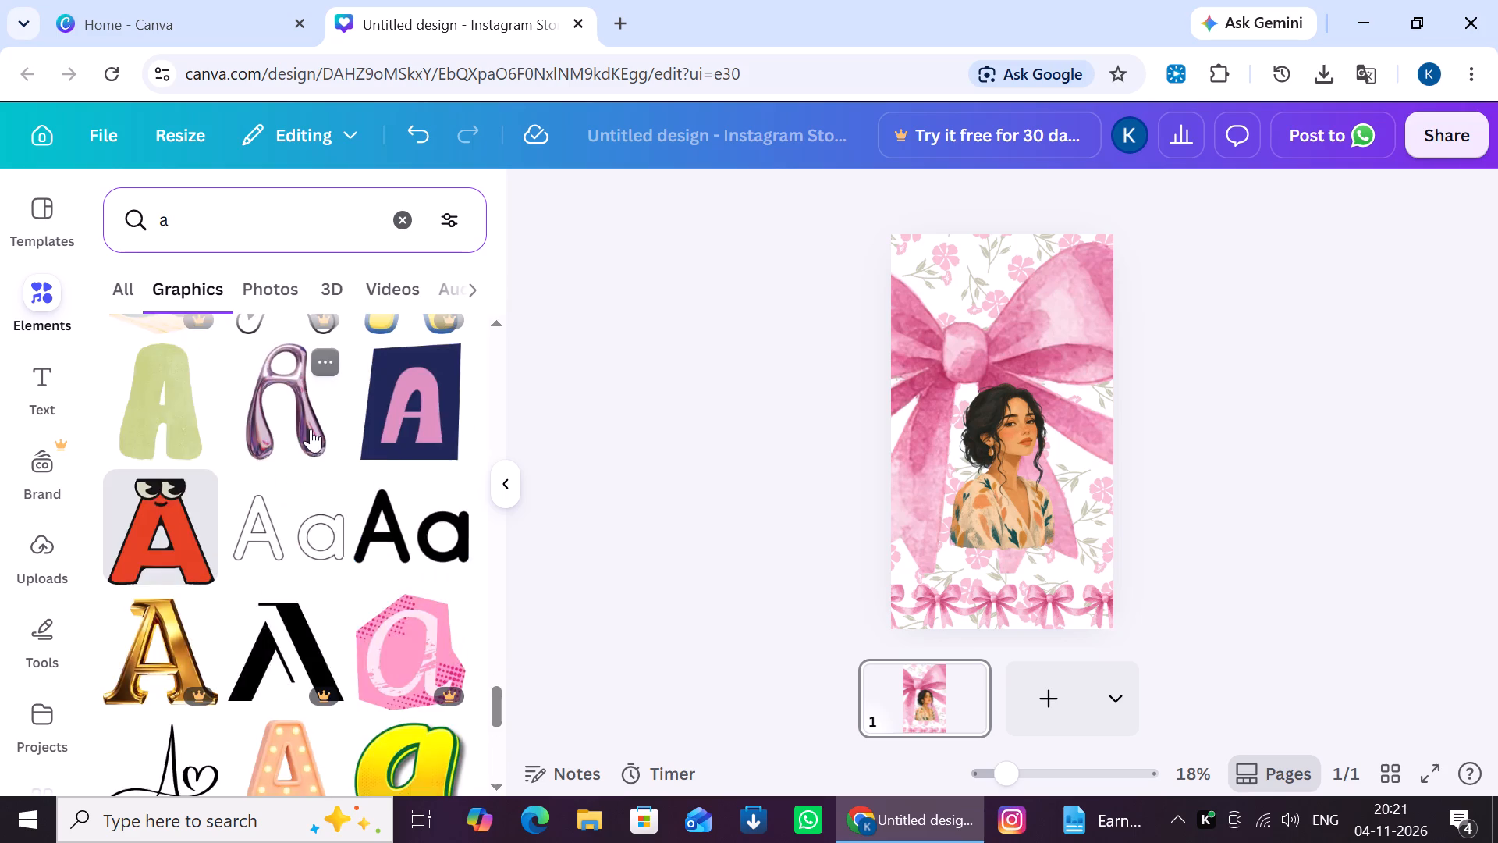
scroll(311, 429, "down", 6)
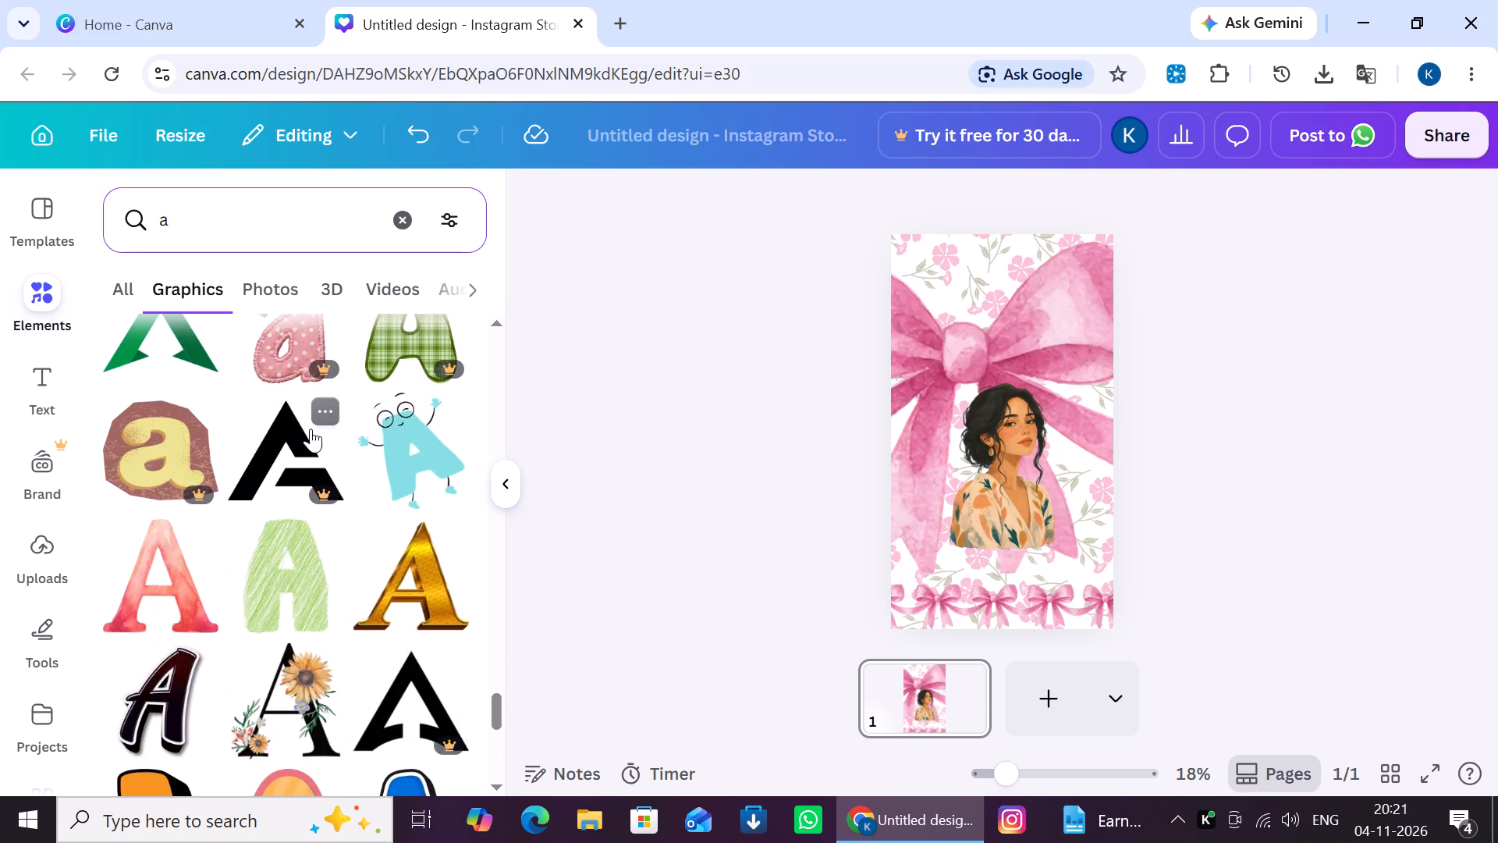
scroll(311, 429, "down", 5)
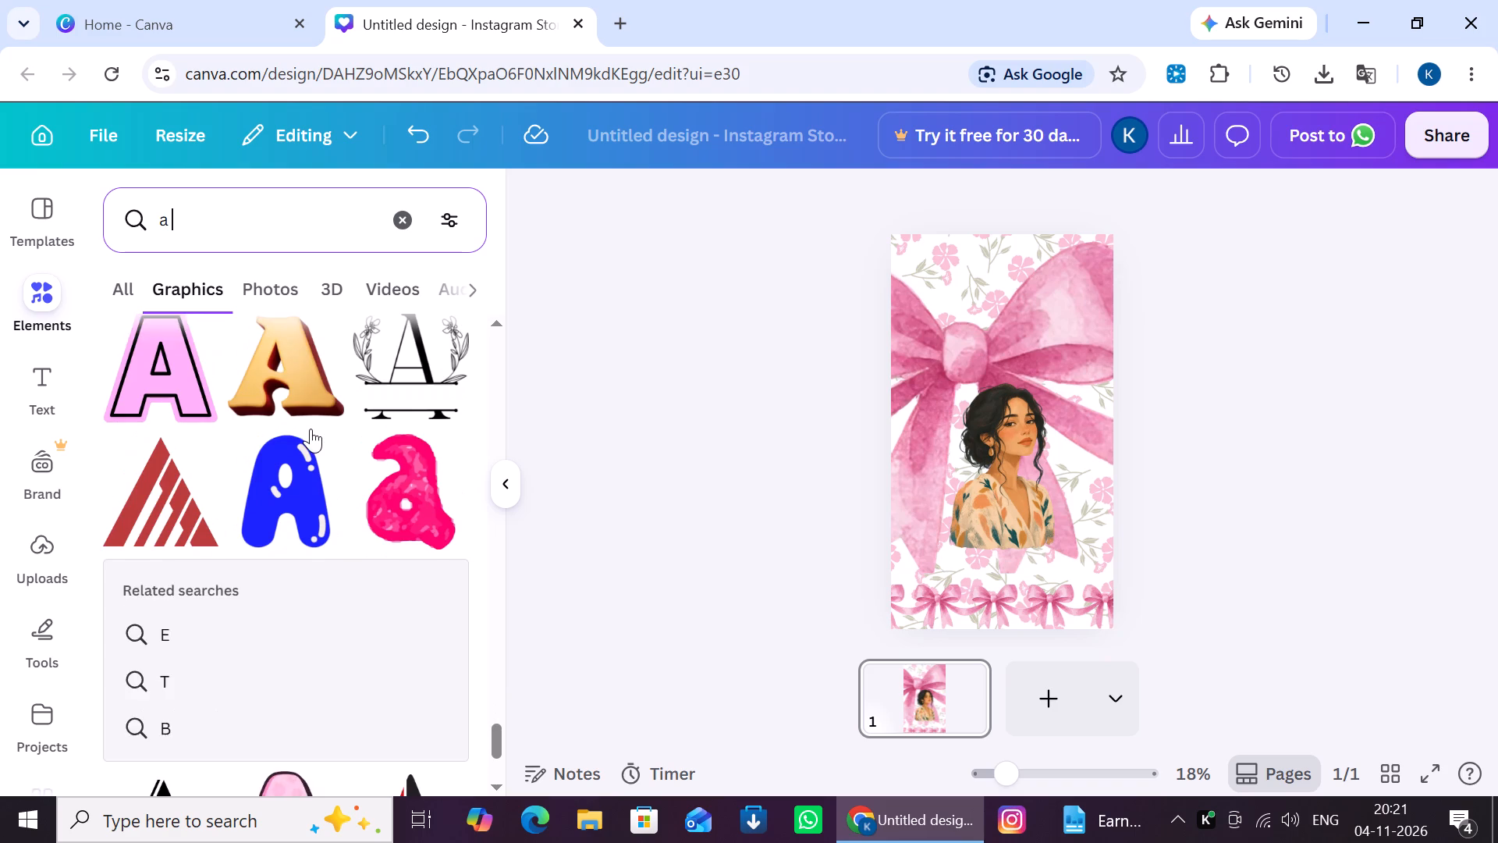
Continue looking through the "a" graphics for a letter A design that suits the pink floral story.
scroll(311, 429, "down", 5)
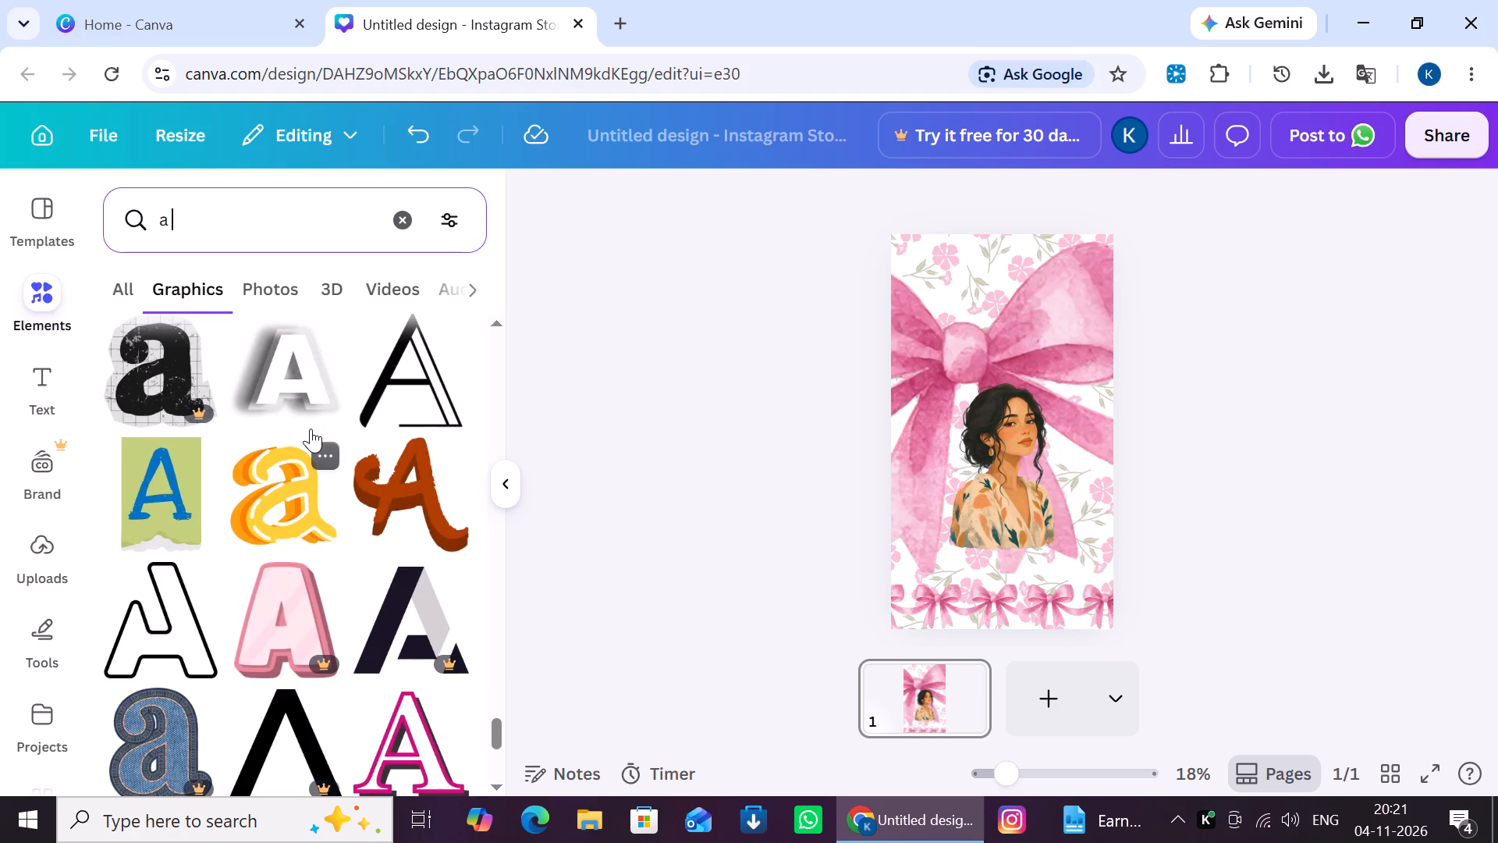
scroll(311, 429, "down", 5)
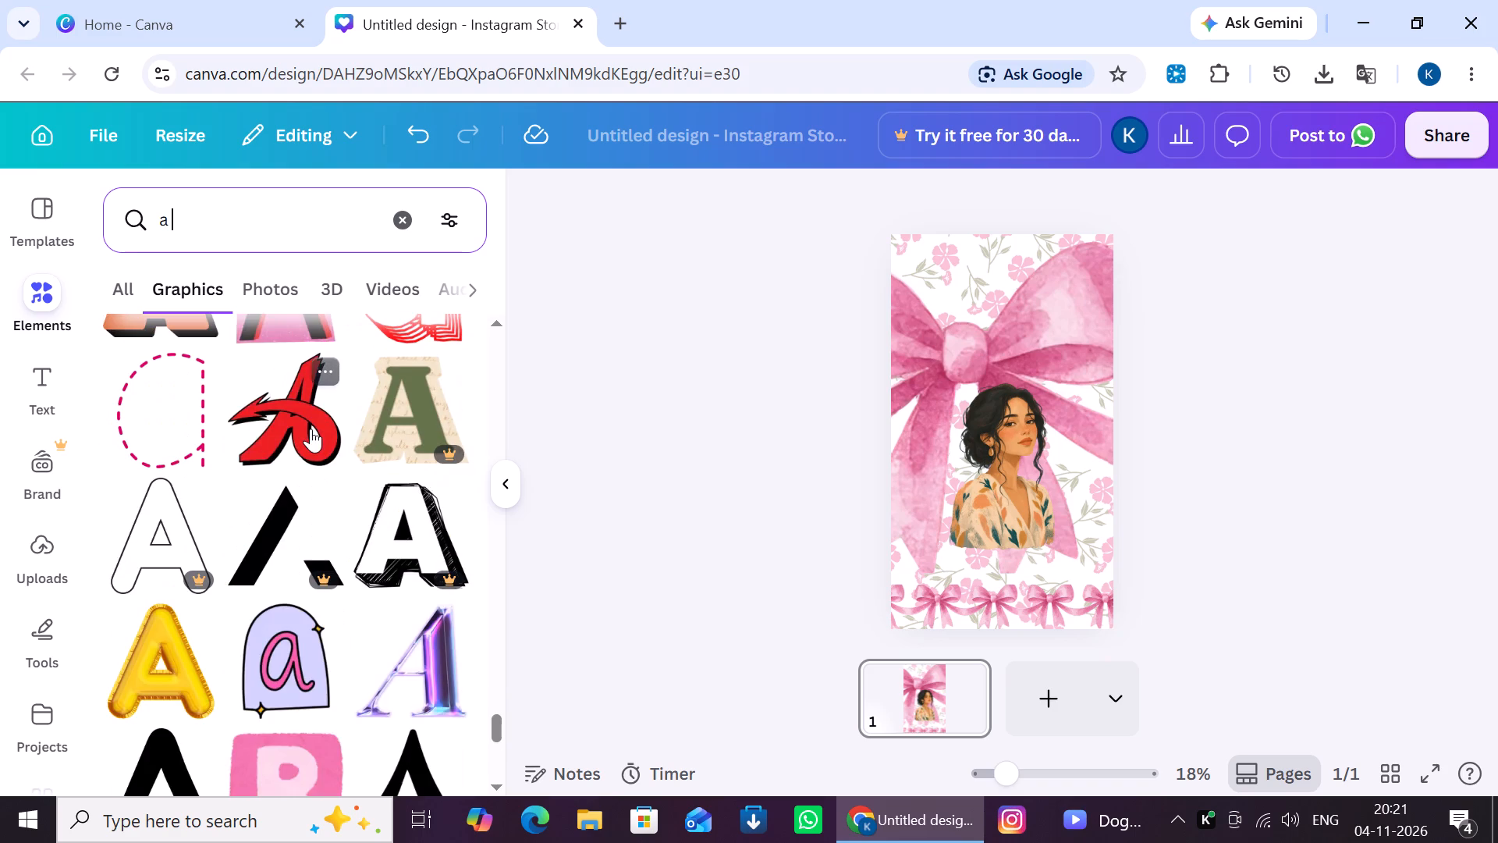
scroll(311, 429, "down", 7)
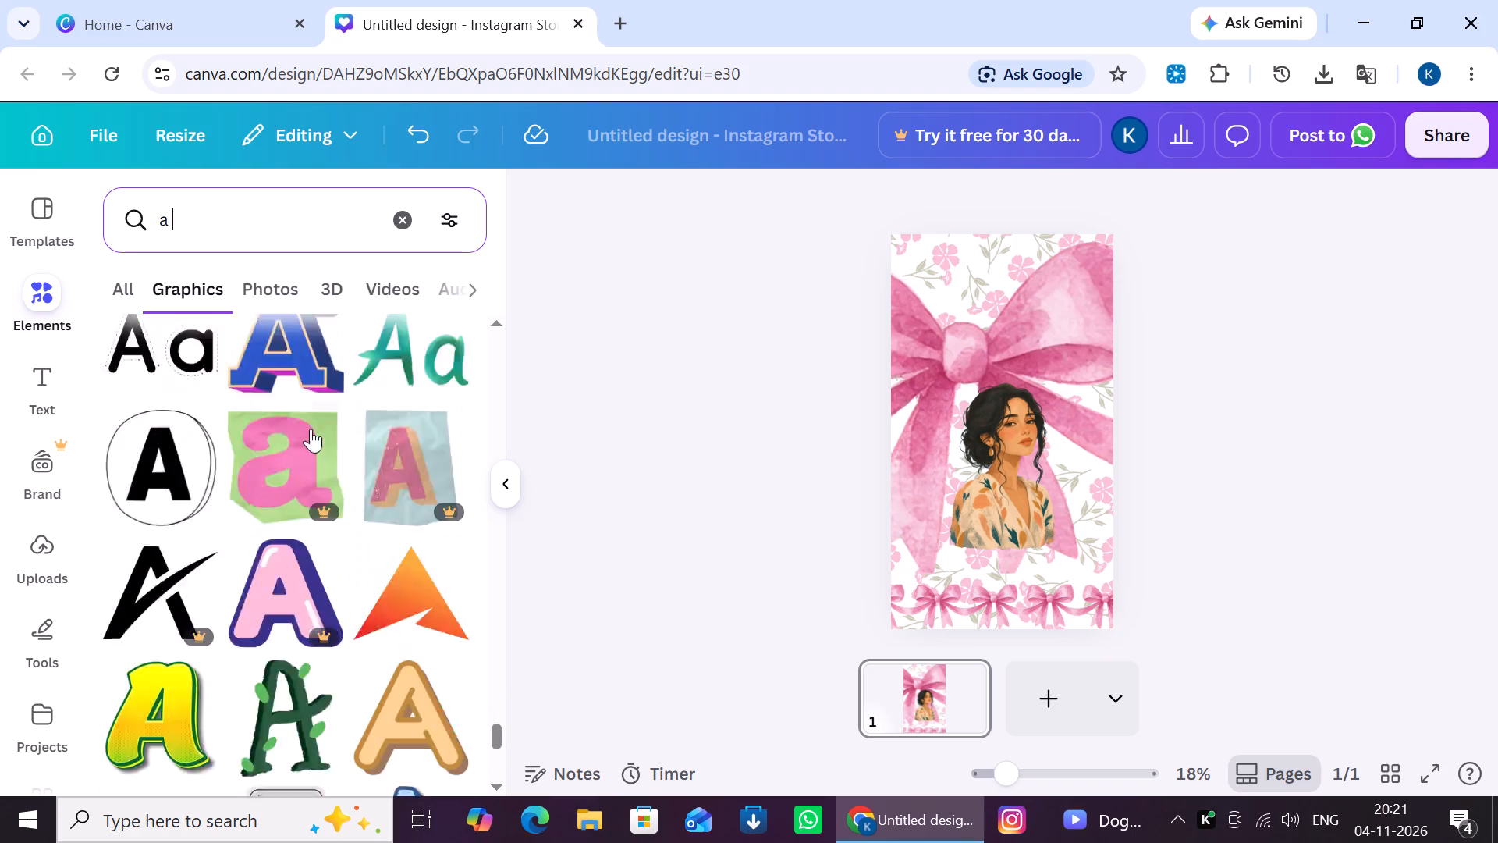
scroll(311, 429, "down", 4)
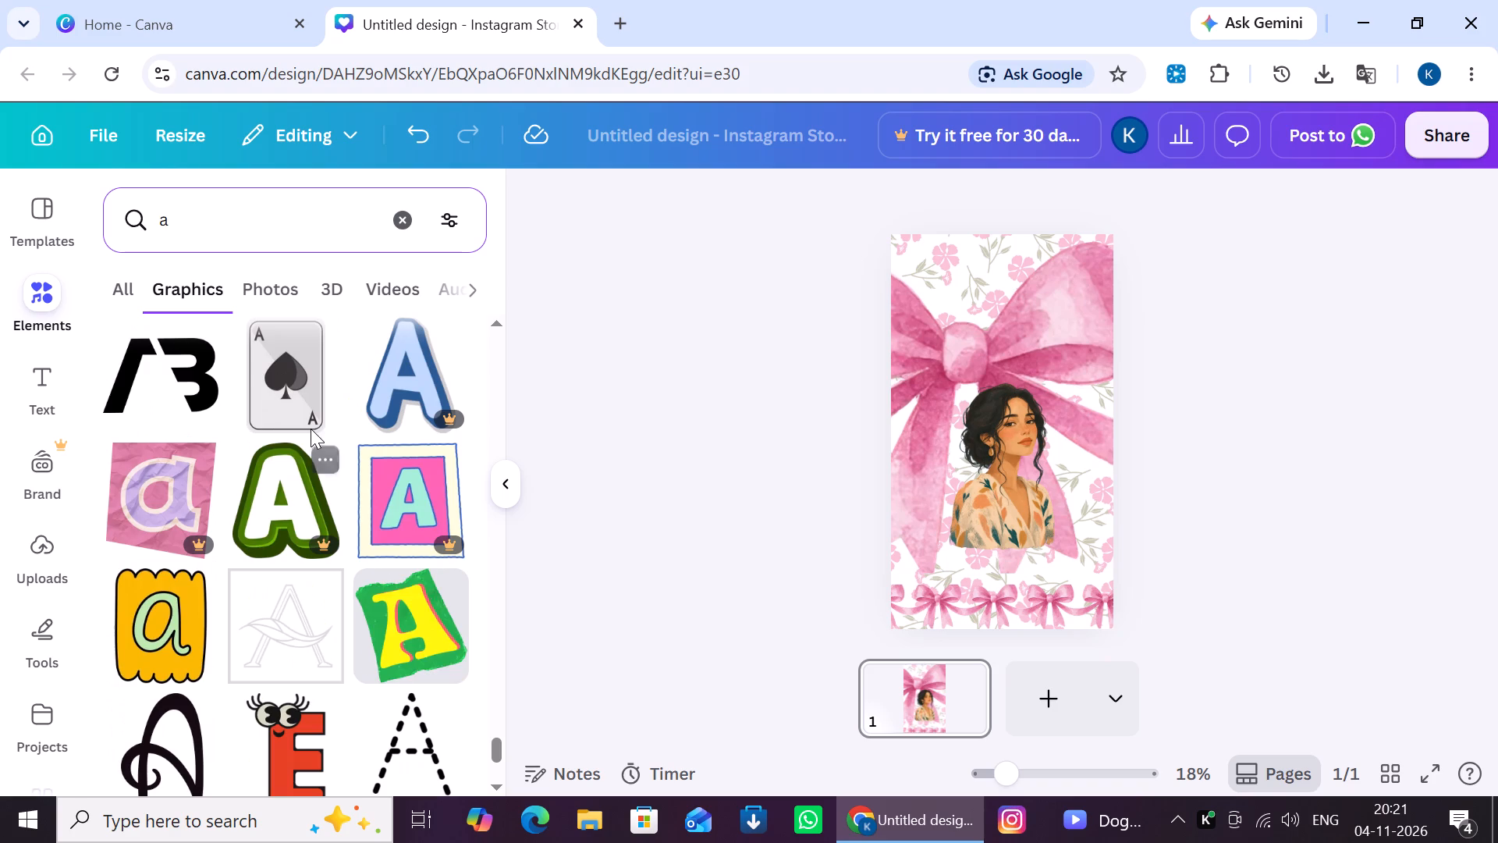
scroll(311, 429, "down", 5)
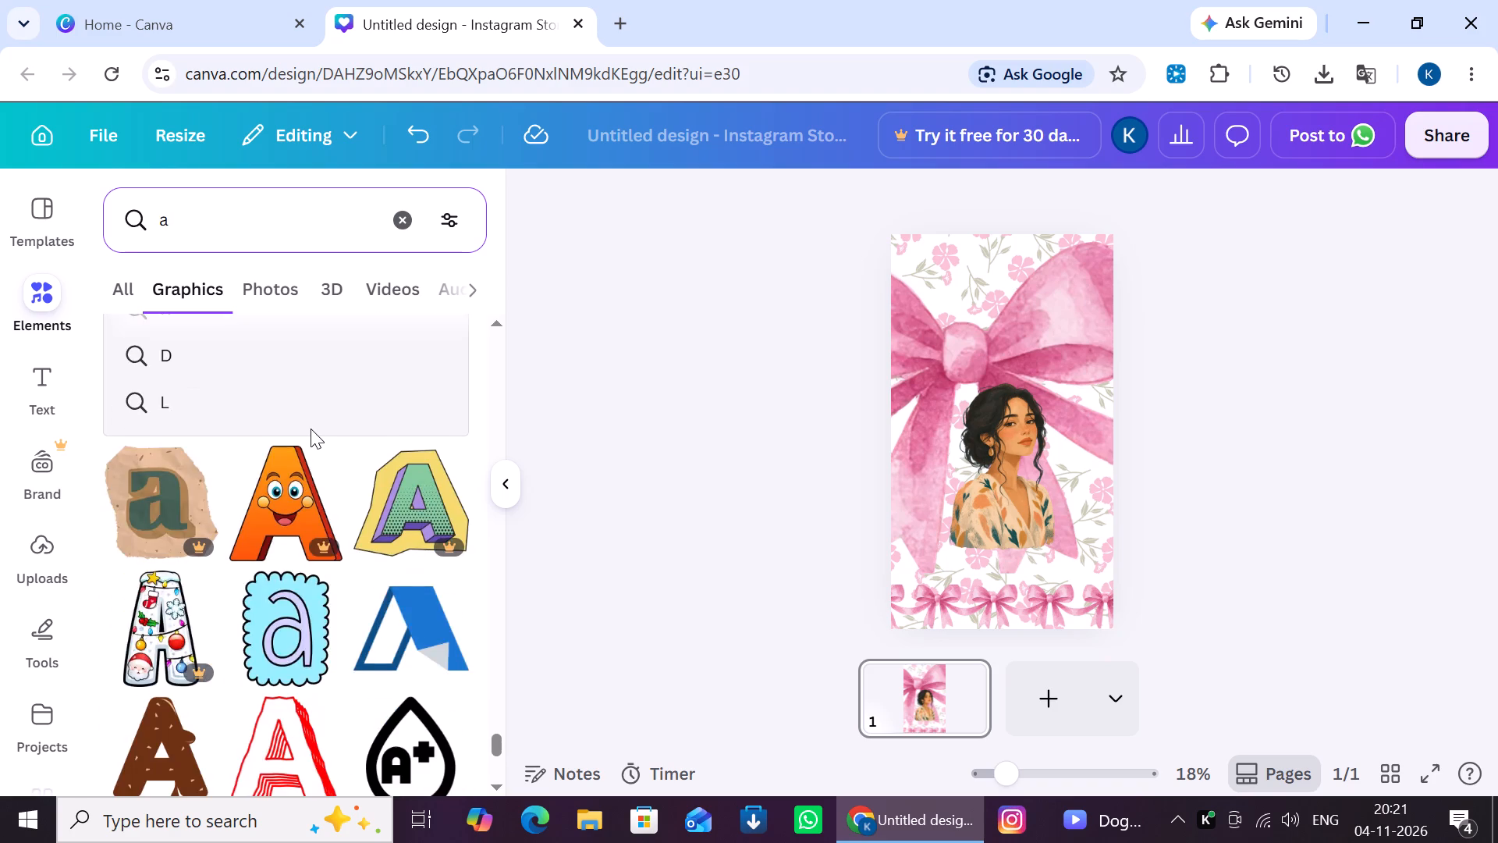
scroll(311, 429, "down", 6)
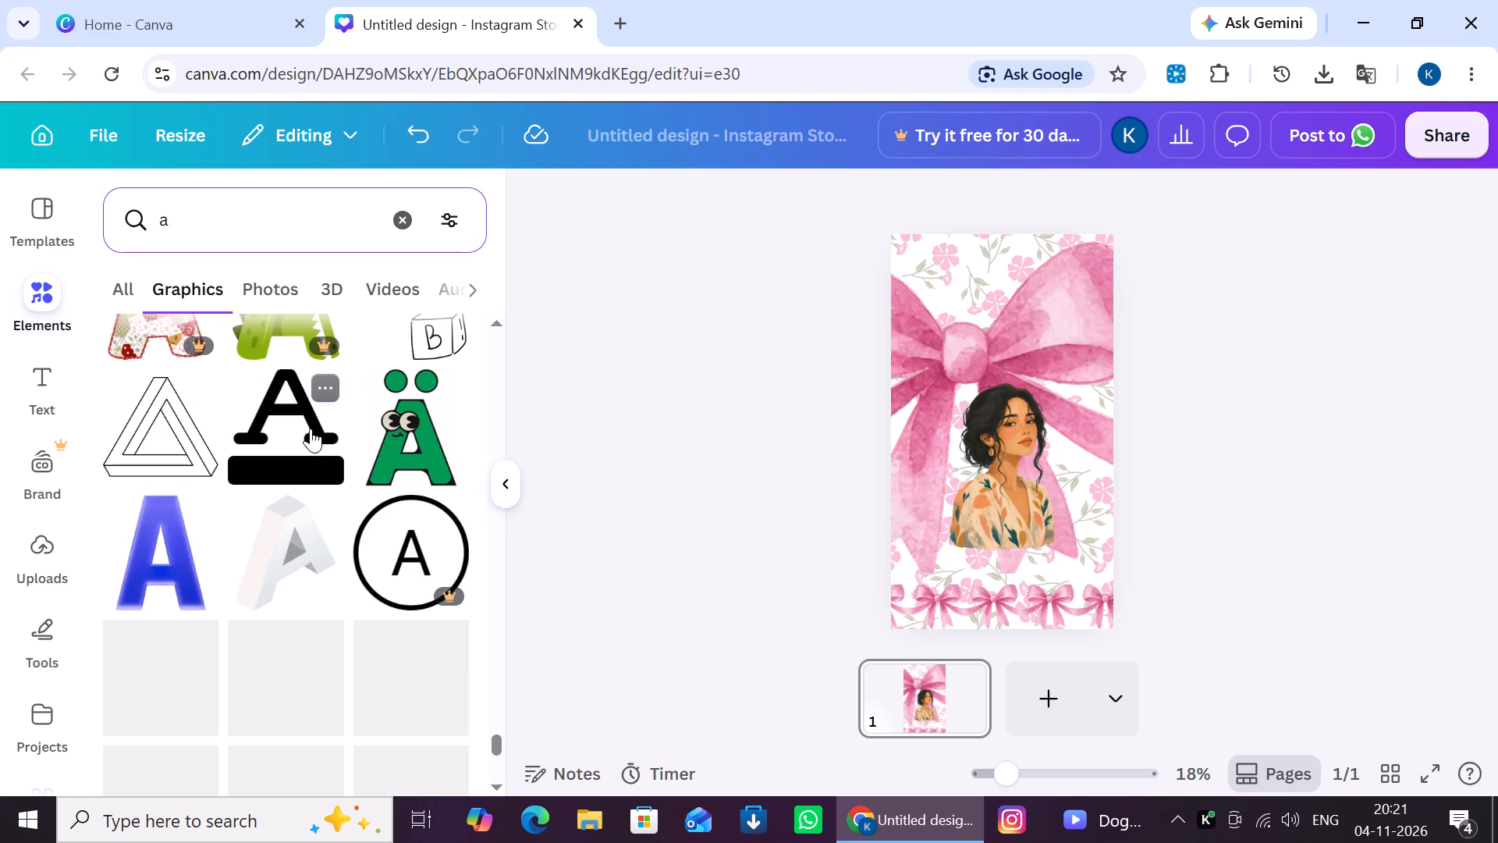
scroll(311, 429, "down", 7)
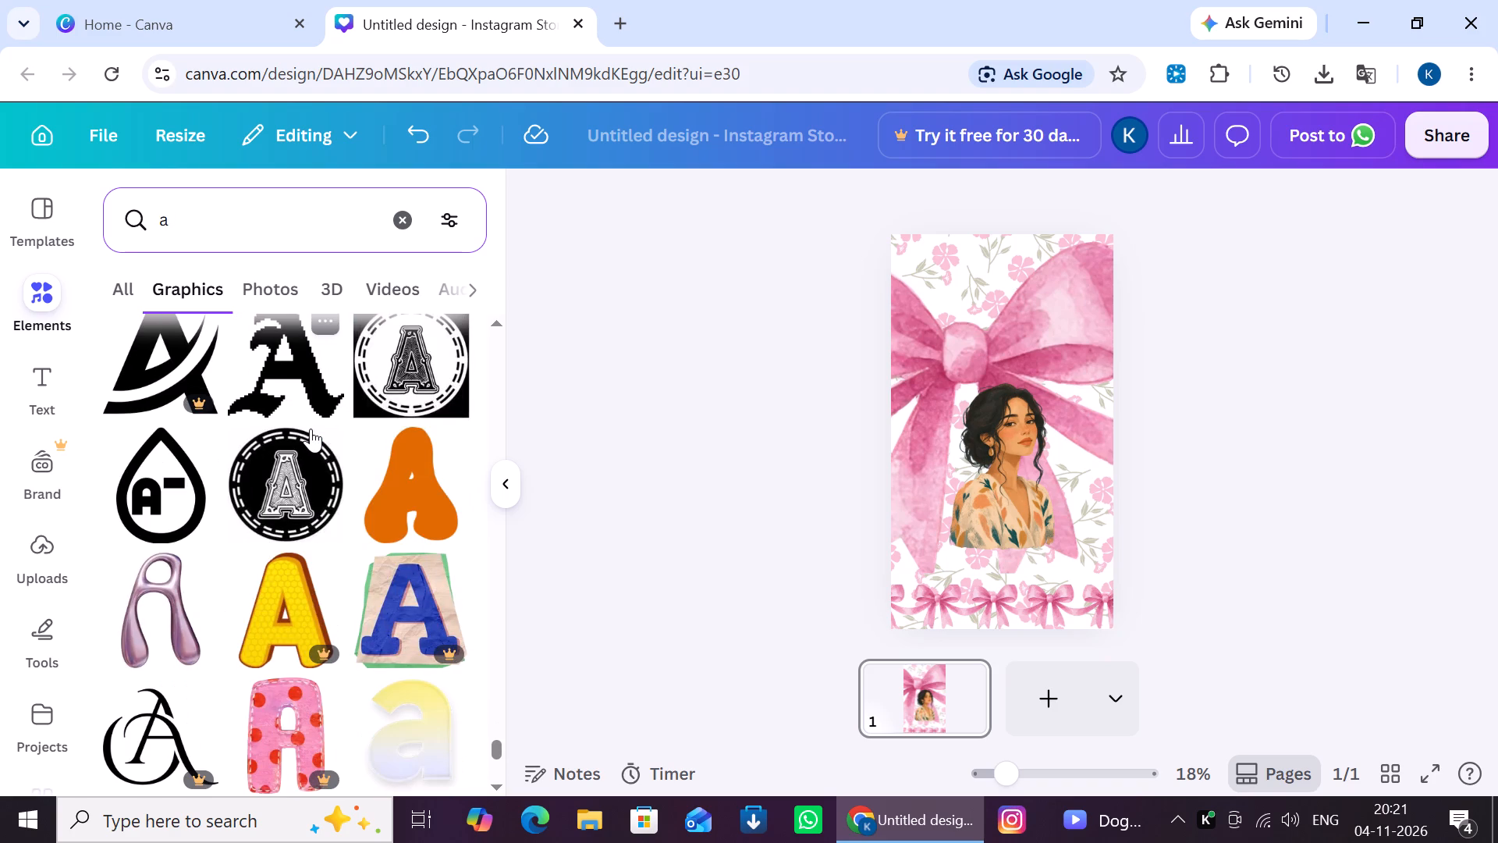
scroll(311, 429, "down", 4)
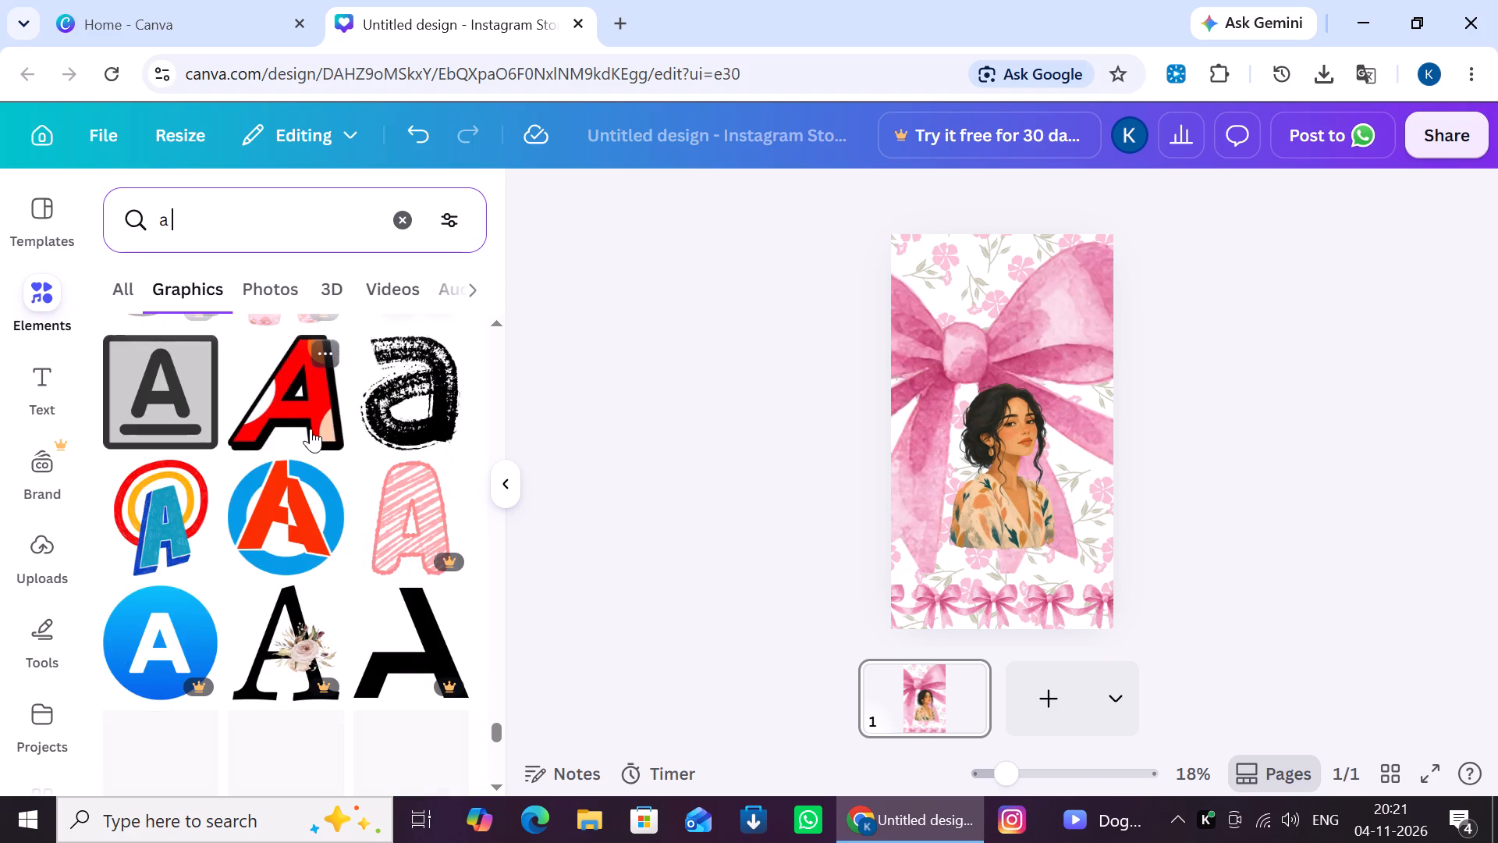
scroll(309, 430, "down", 6)
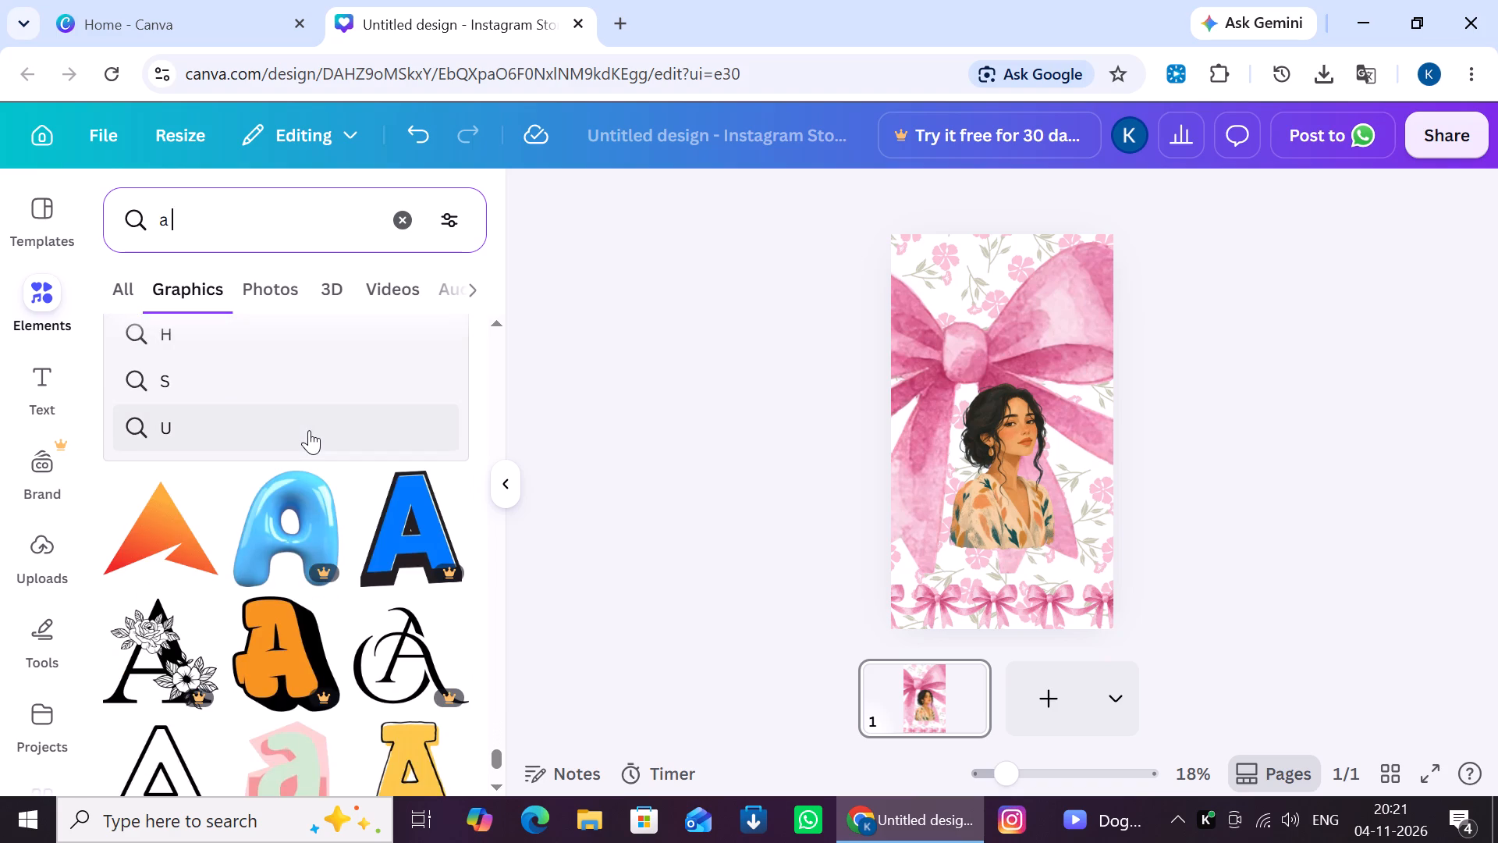
scroll(309, 430, "down", 5)
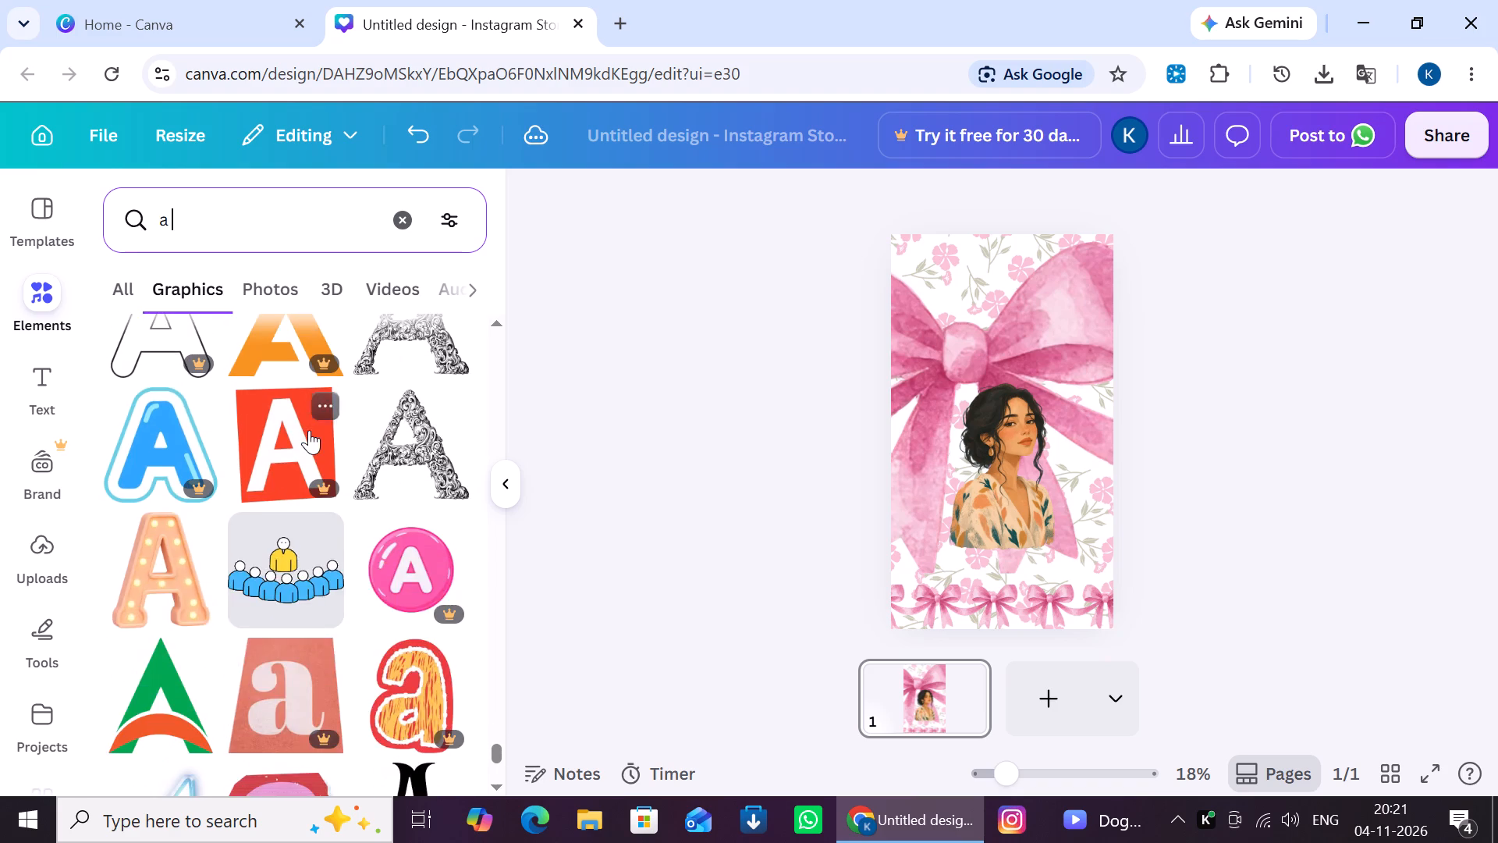
scroll(309, 430, "down", 6)
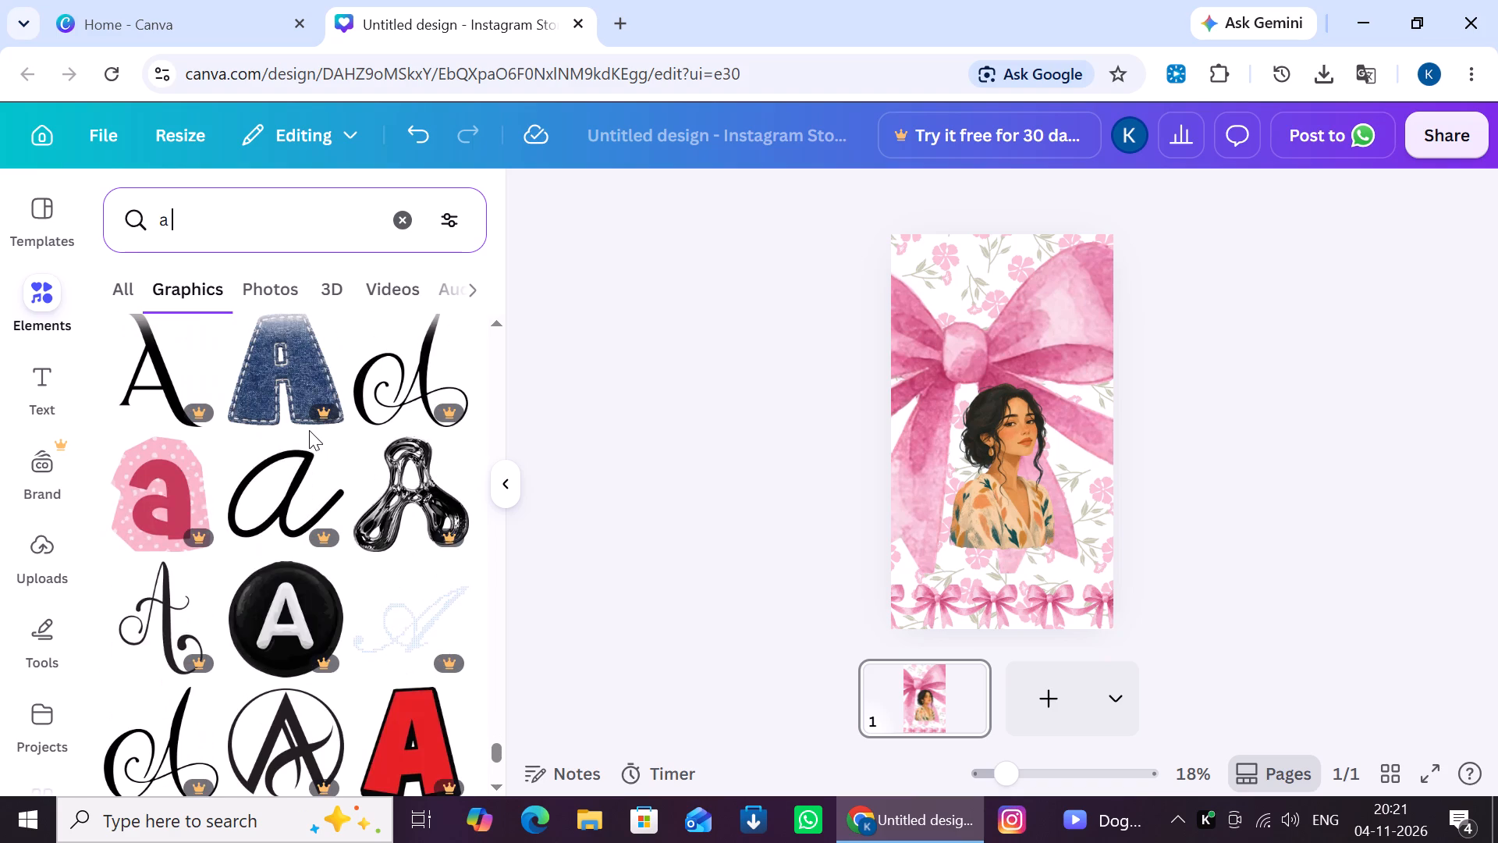
scroll(309, 430, "down", 5)
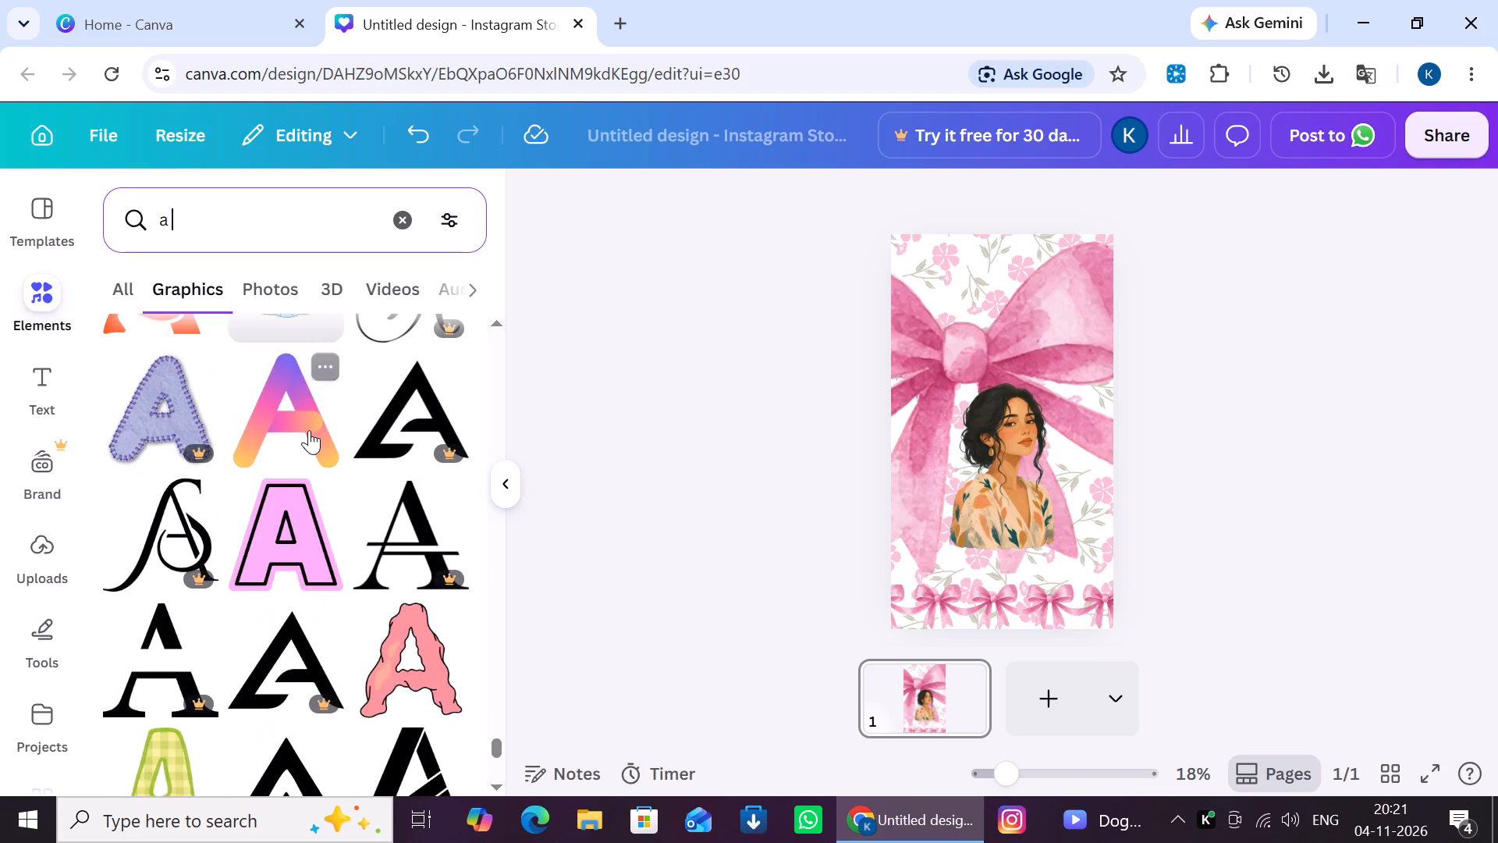
scroll(309, 430, "down", 6)
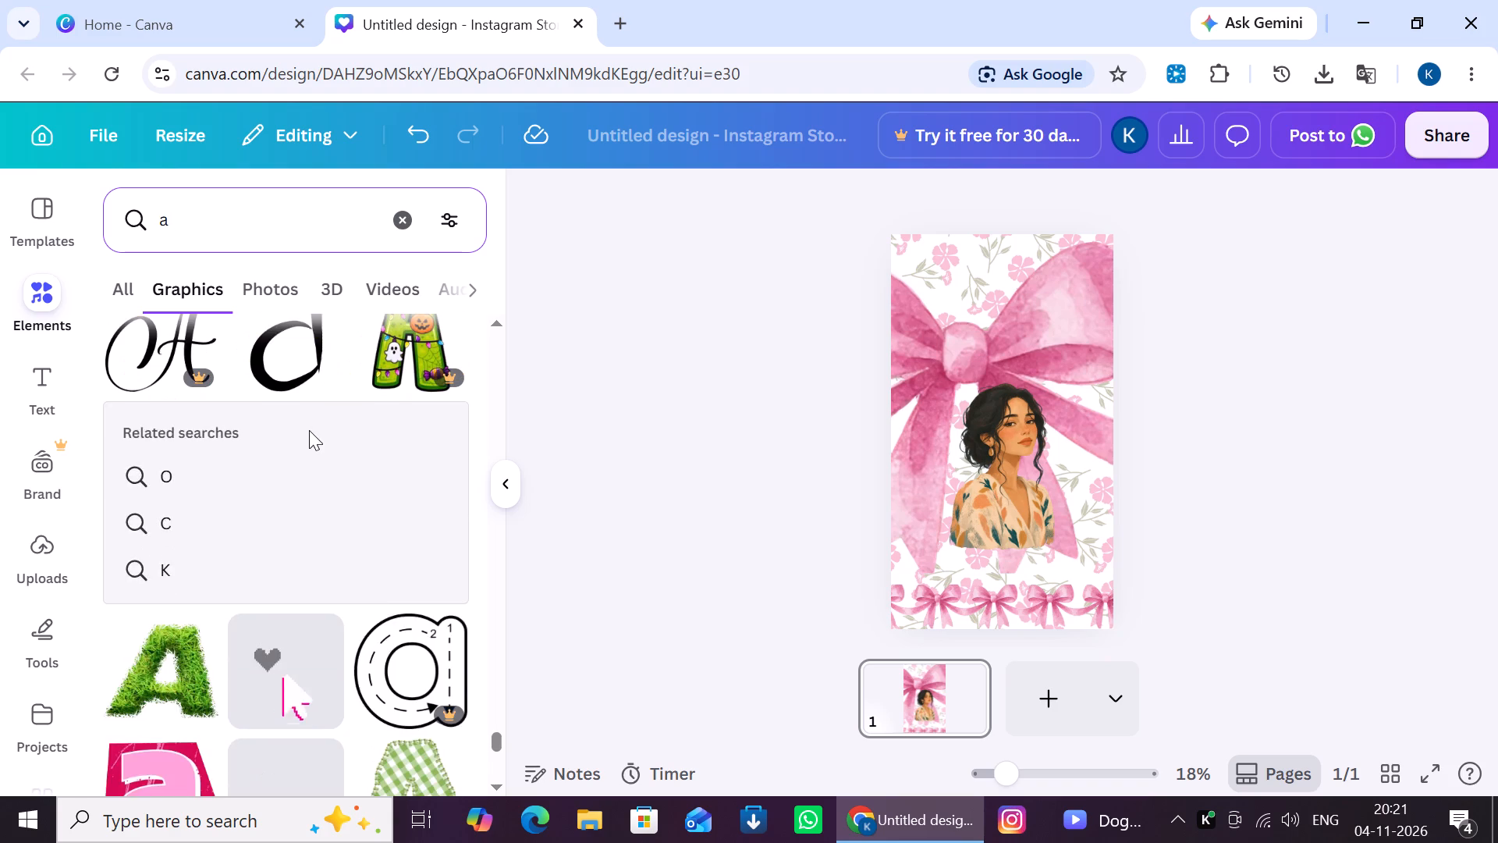
scroll(309, 430, "down", 5)
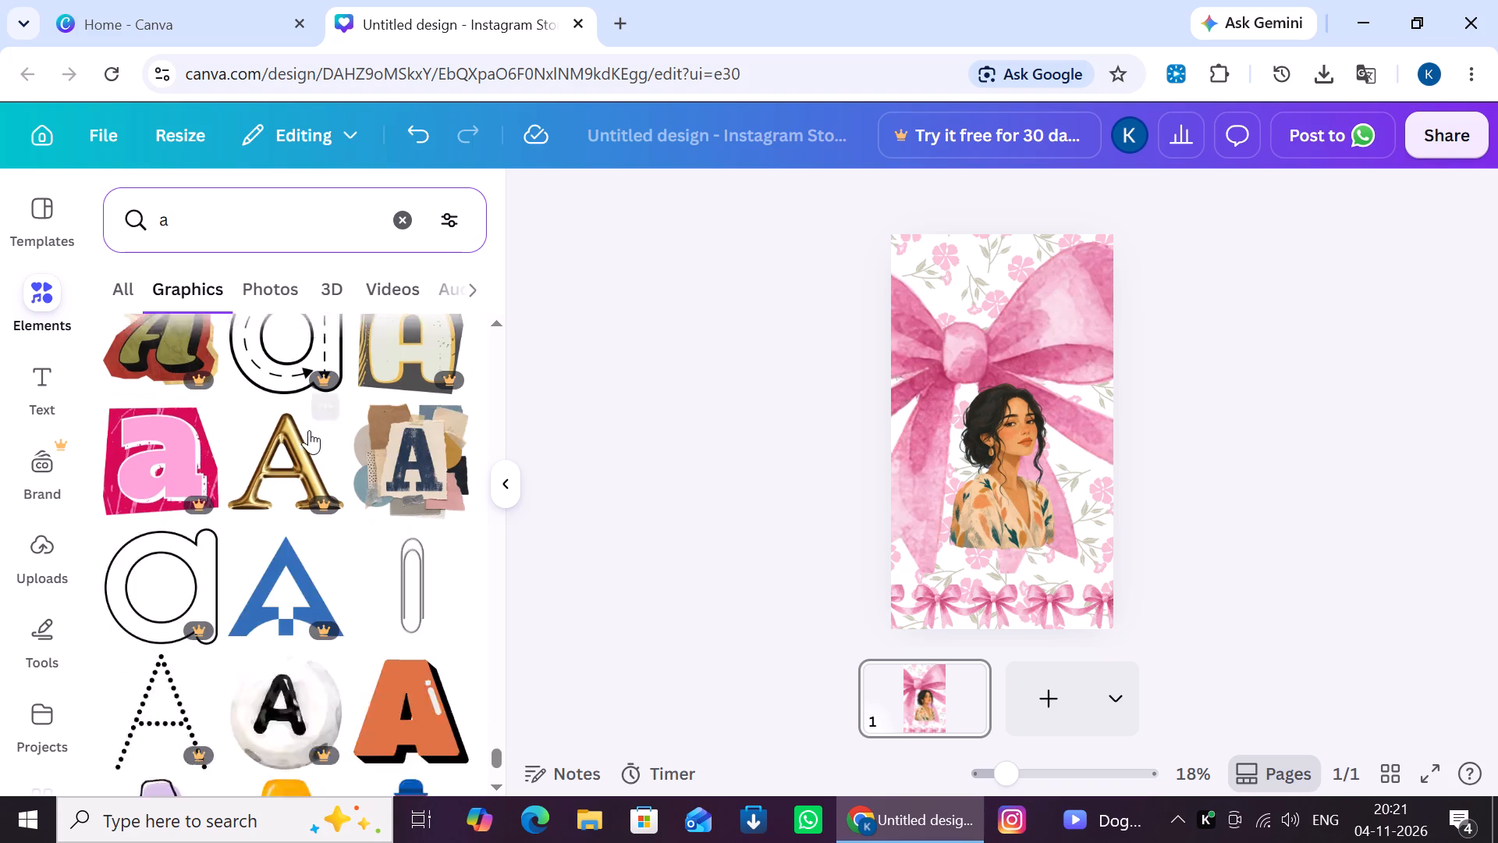
scroll(309, 430, "down", 6)
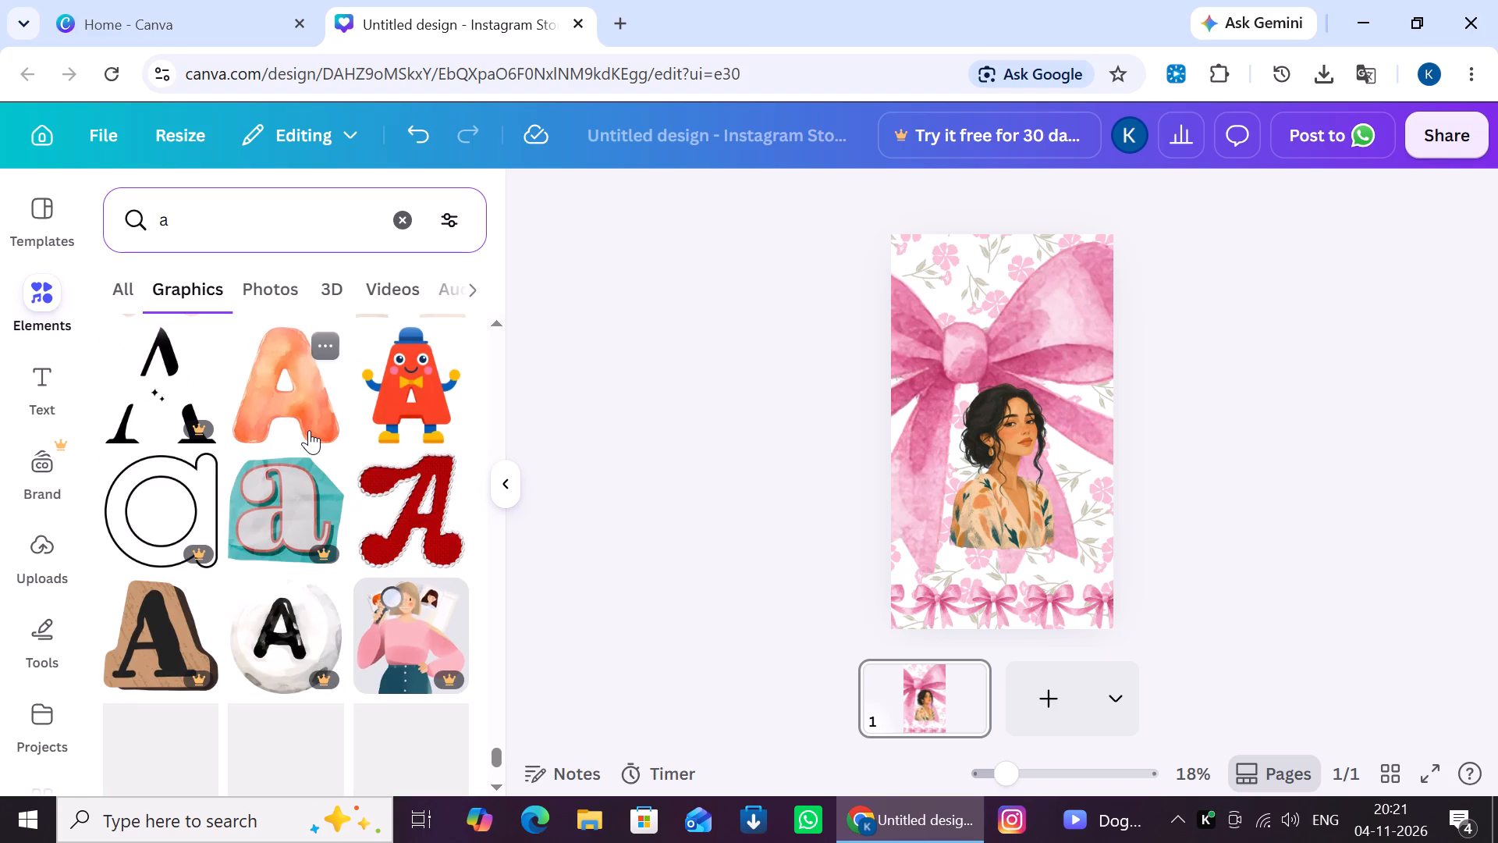
scroll(309, 430, "down", 5)
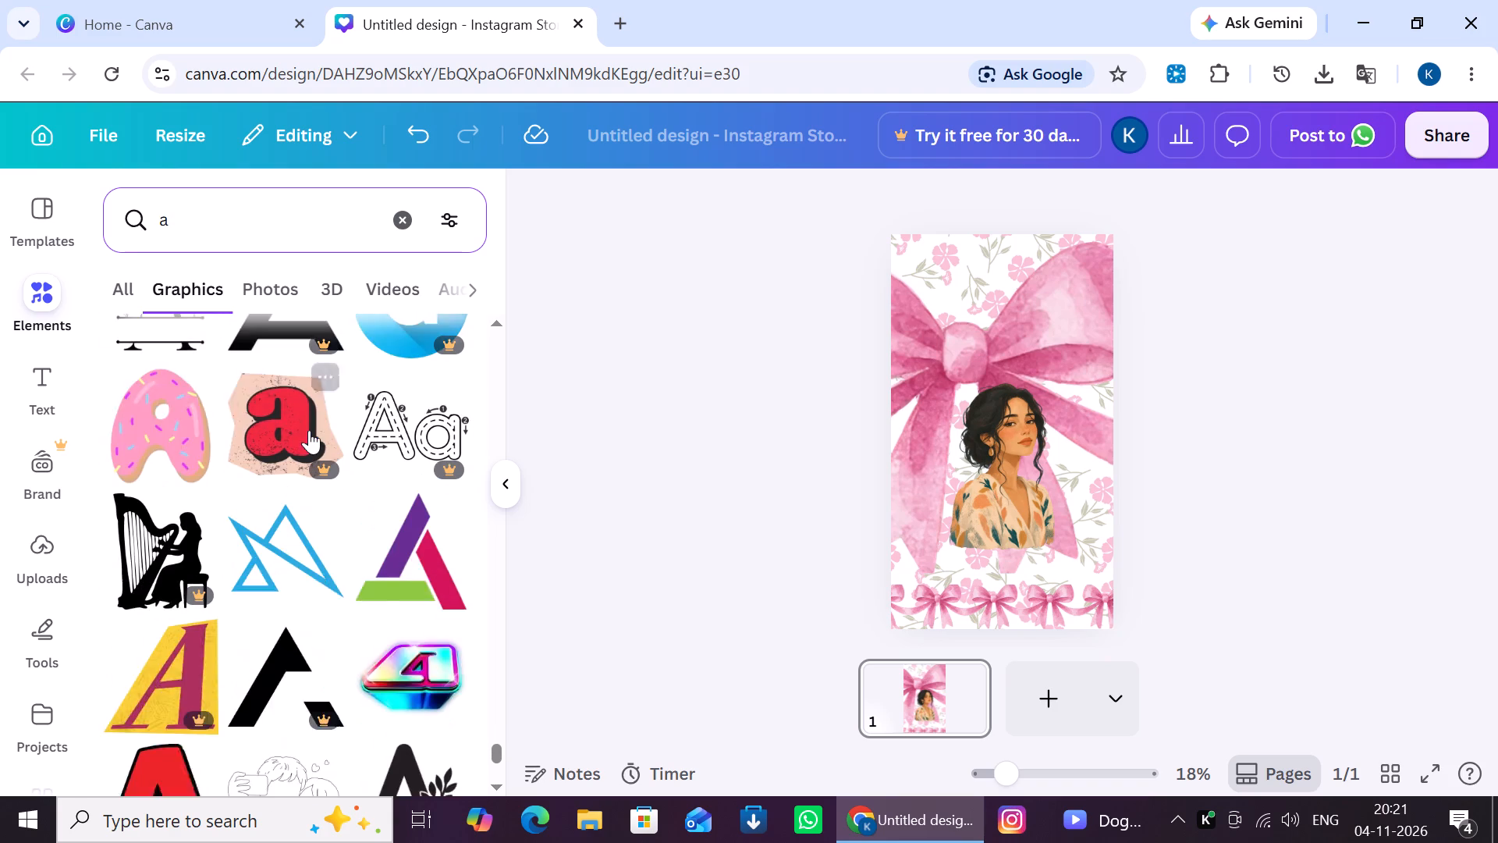
scroll(309, 430, "down", 3)
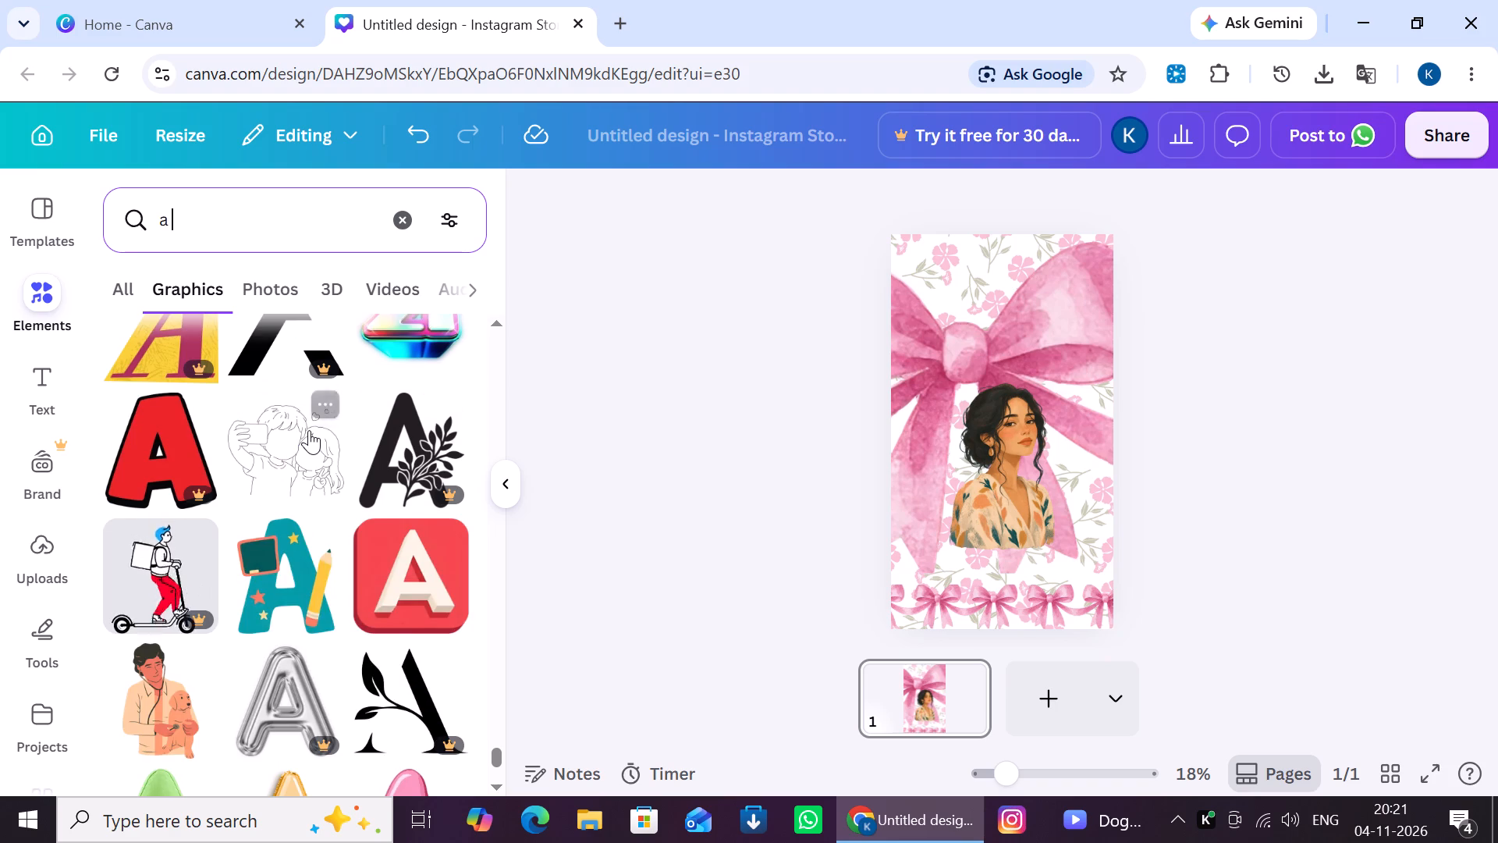
scroll(309, 430, "down", 3)
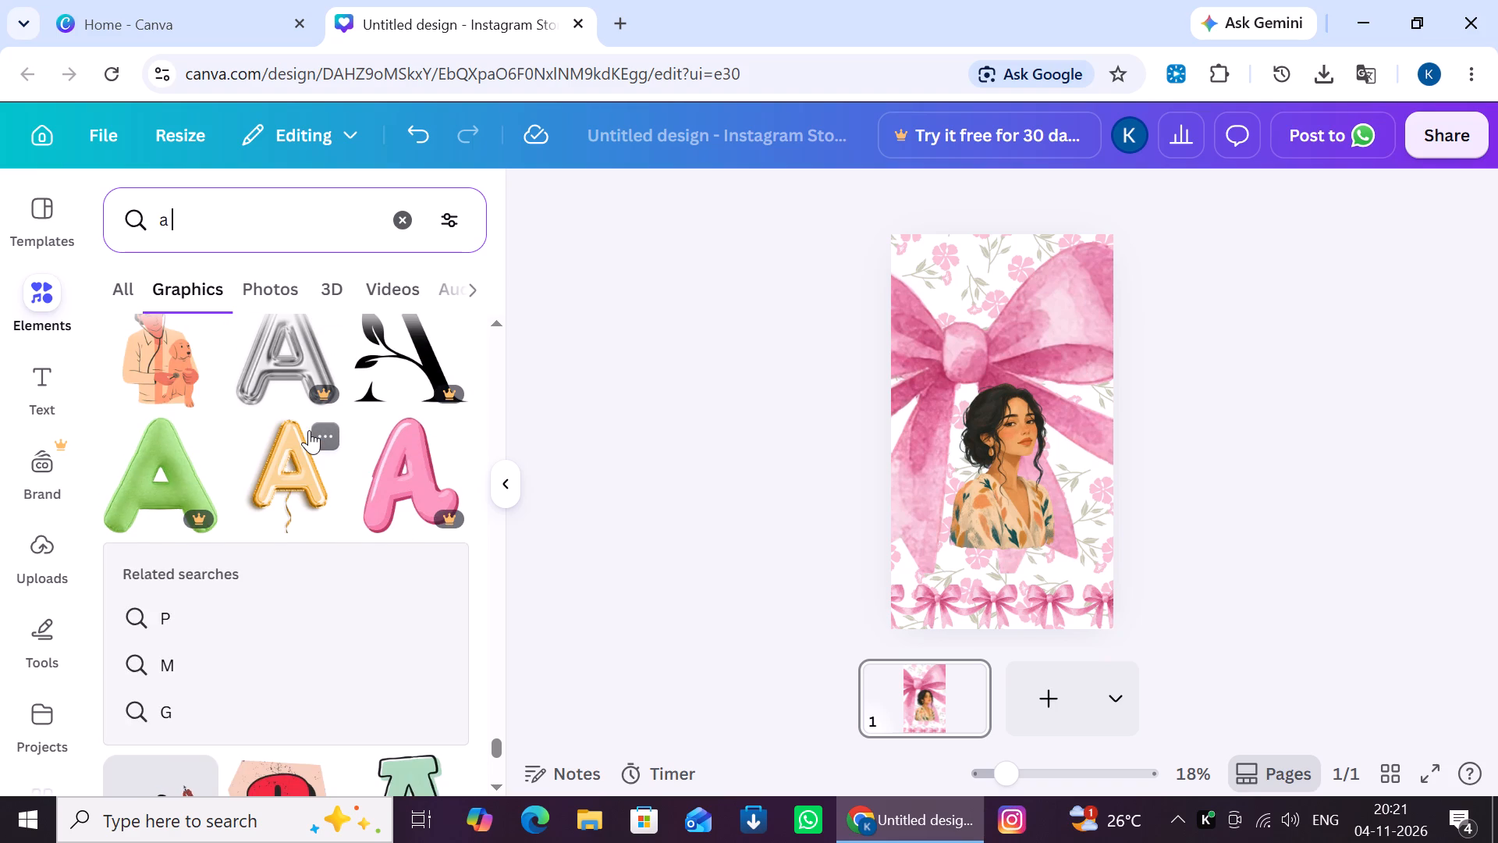
Add the golden balloon letter A graphic, shrink it to a small letter and place it just left of the woman's head.
left_click(258, 471)
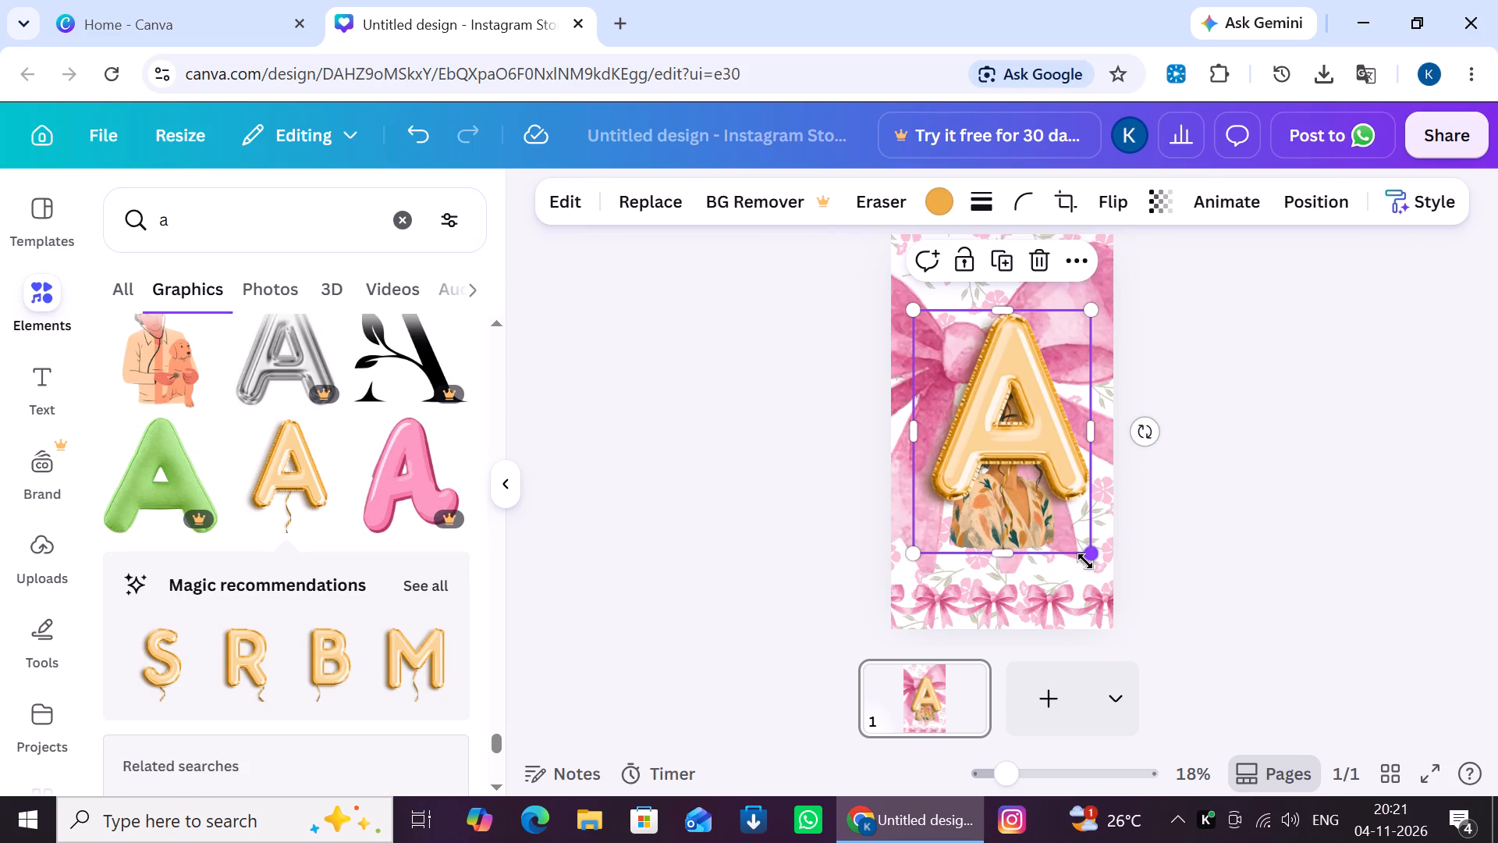
left_click_drag(1094, 560, 900, 417)
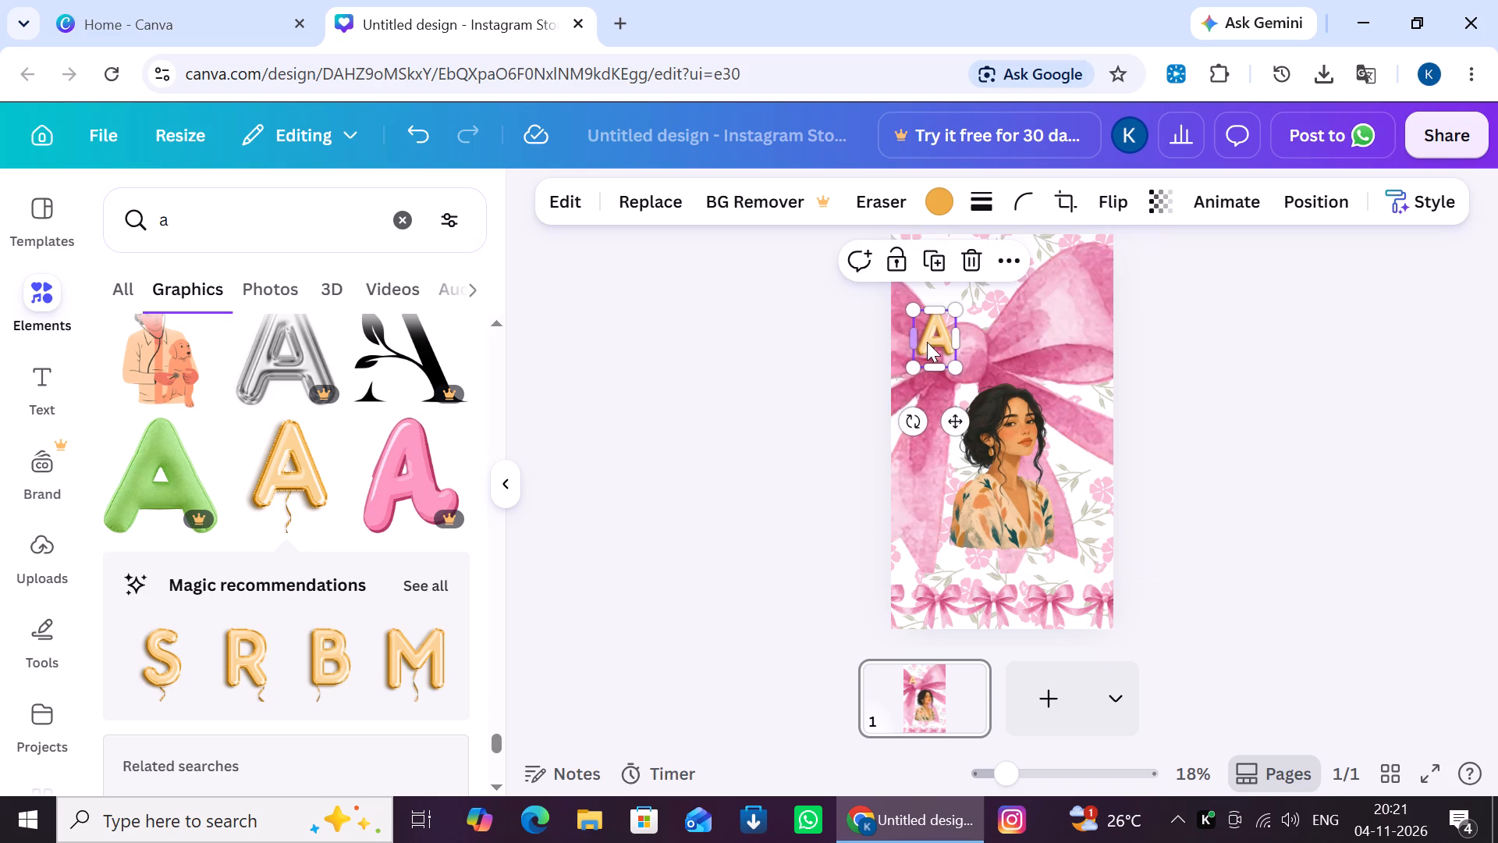
left_click_drag(938, 341, 935, 451)
left_click(702, 494)
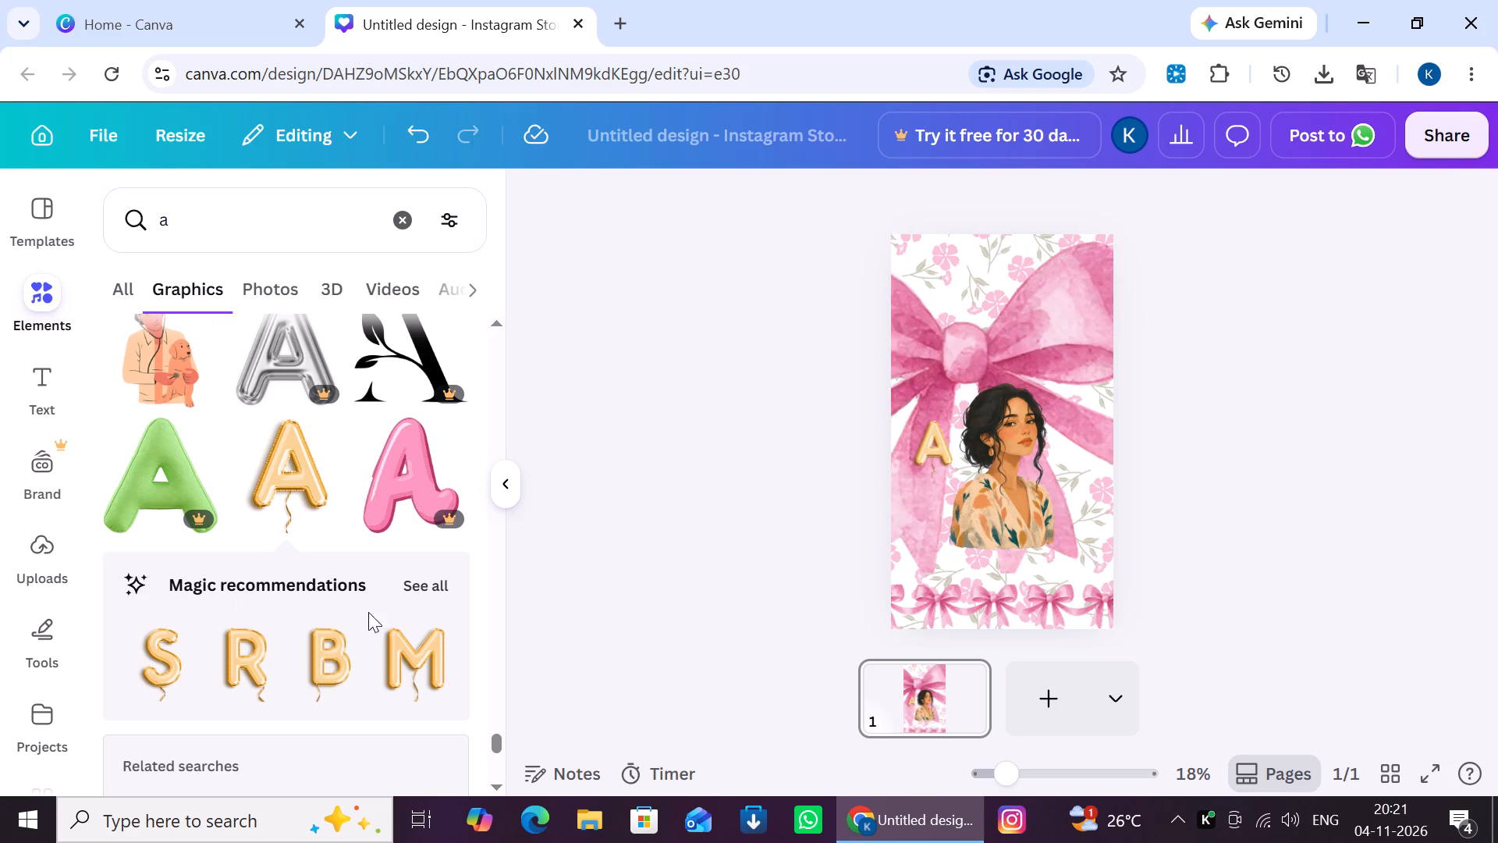
Add the matching golden balloon N from the full Magic recommendations, shrink it to about 229 × 322 and place it just below the A.
left_click(430, 582)
left_click(403, 570)
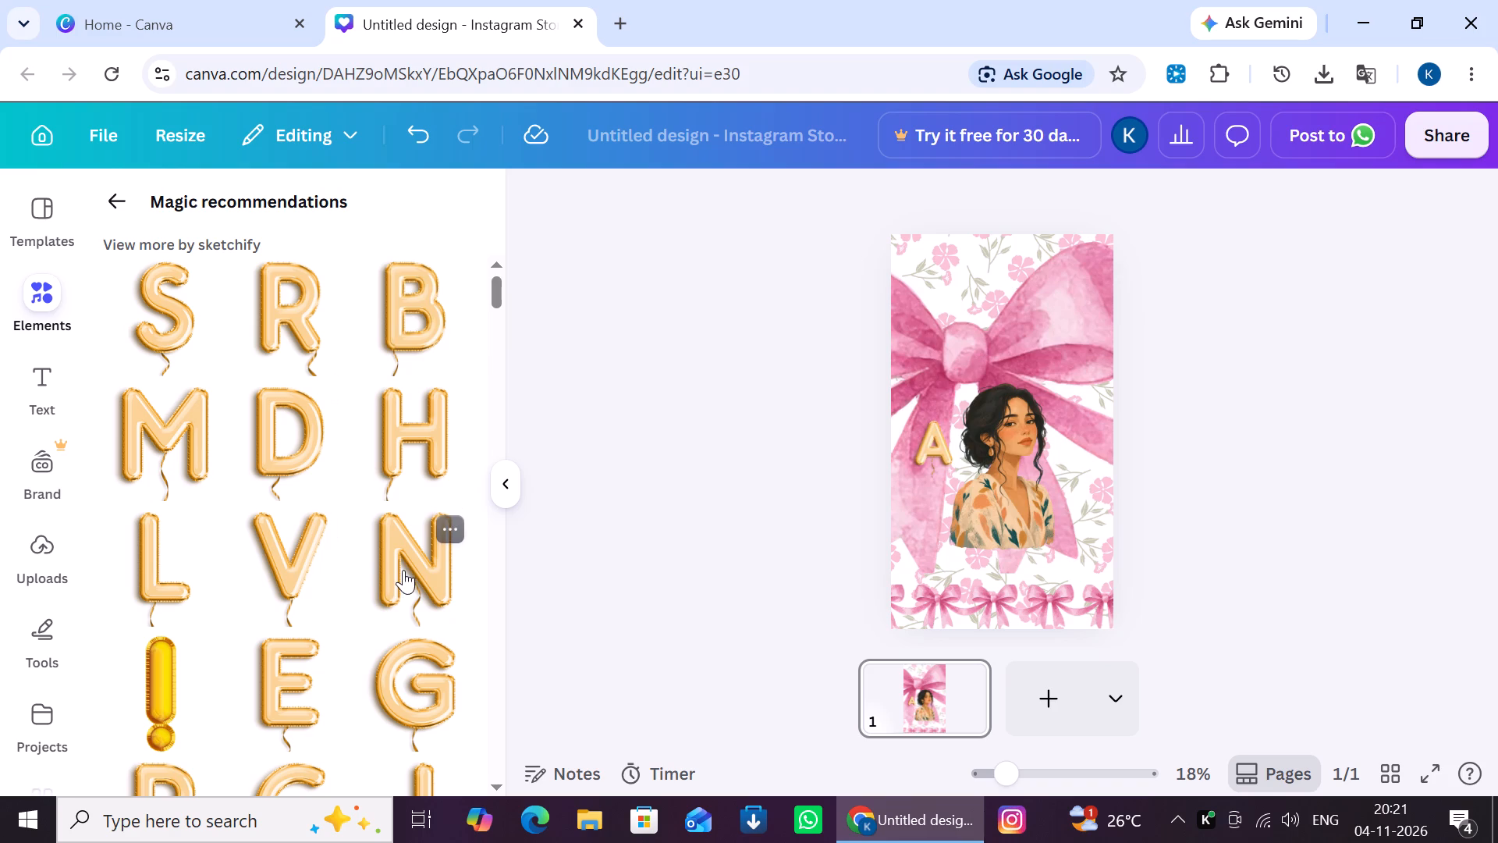
left_click_drag(1099, 553, 1099, 552)
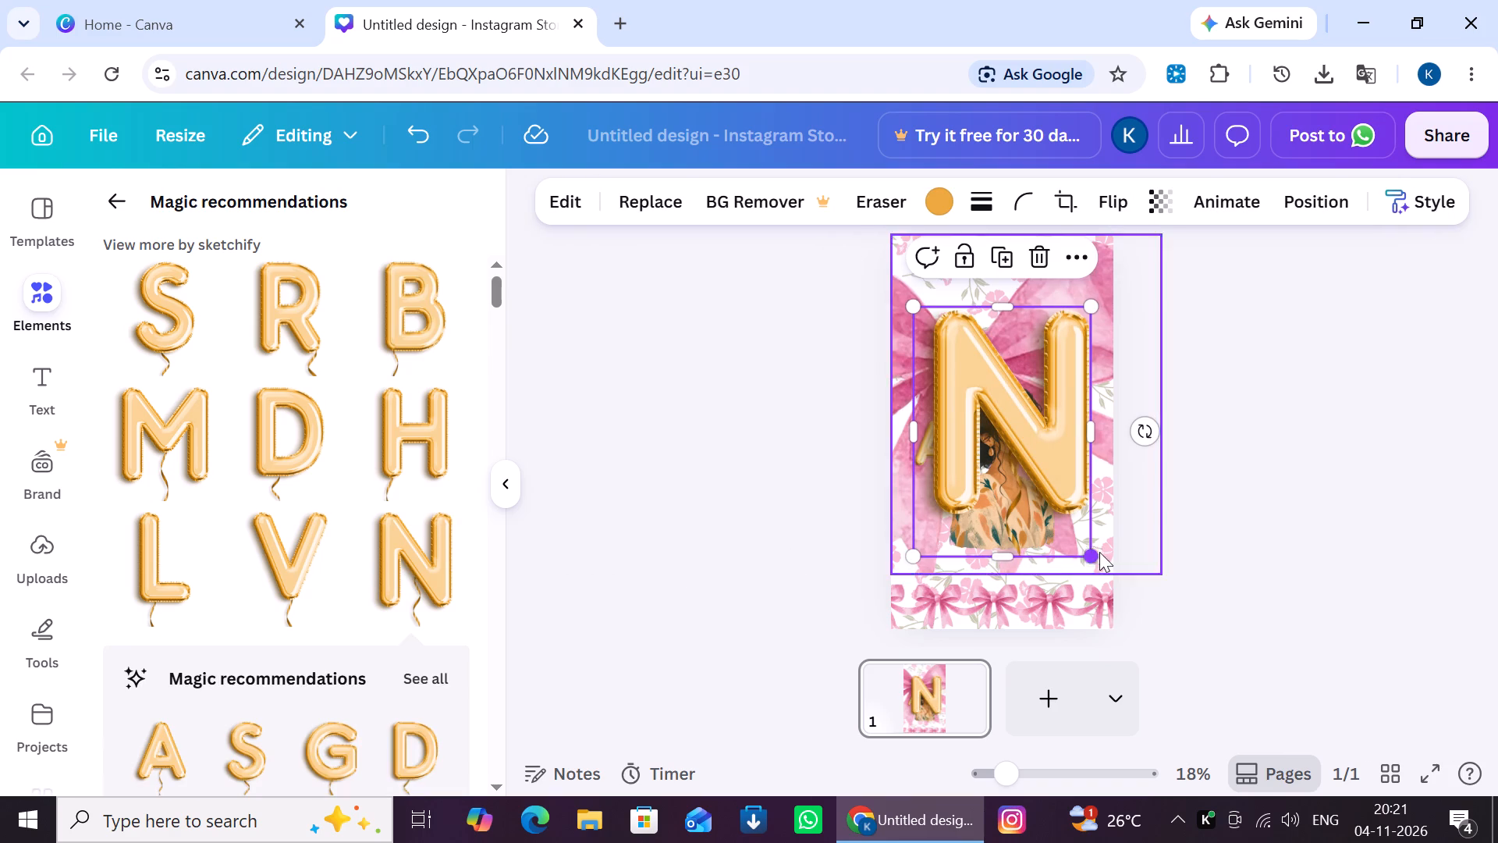
left_click_drag(1099, 552, 932, 447)
left_click_drag(959, 344, 953, 443)
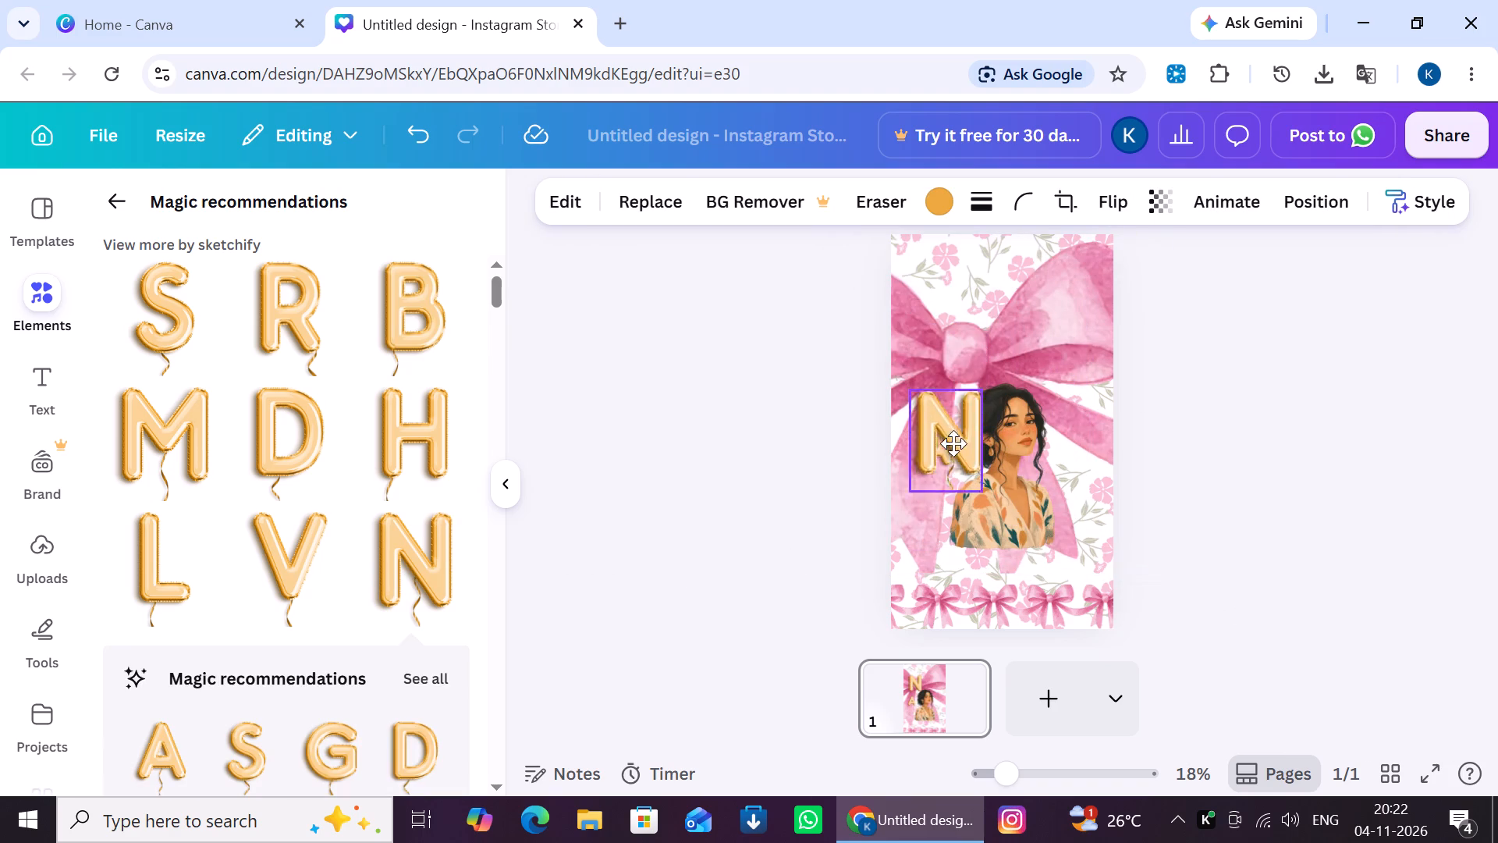
left_click_drag(953, 443, 948, 480)
left_click_drag(969, 539, 939, 507)
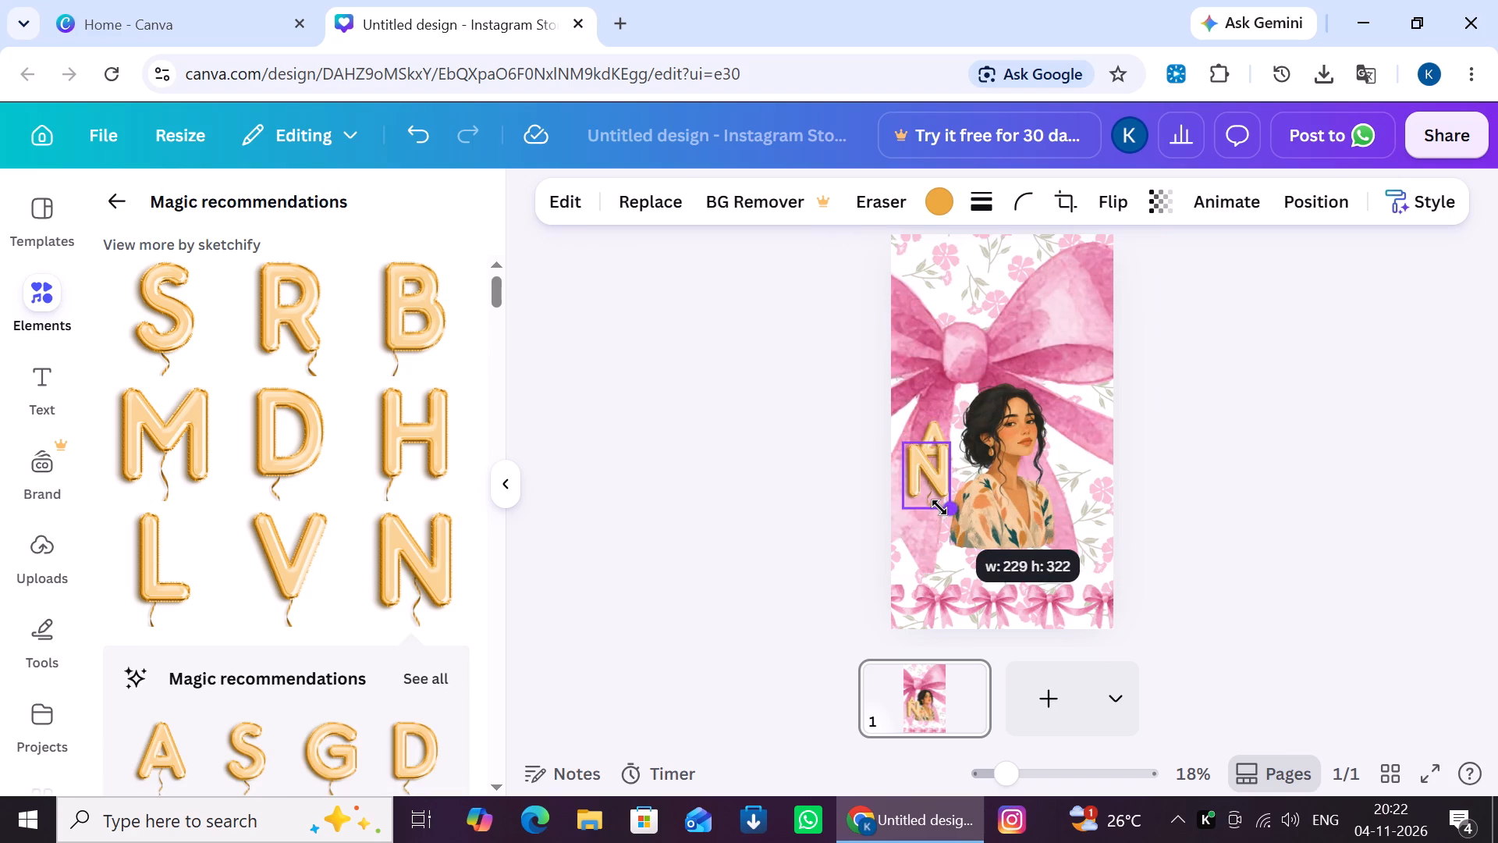
Shrink the golden balloon letter N and place it directly below the A, beside the woman's portrait.
left_click_drag(939, 507, 939, 507)
left_click_drag(926, 478, 934, 494)
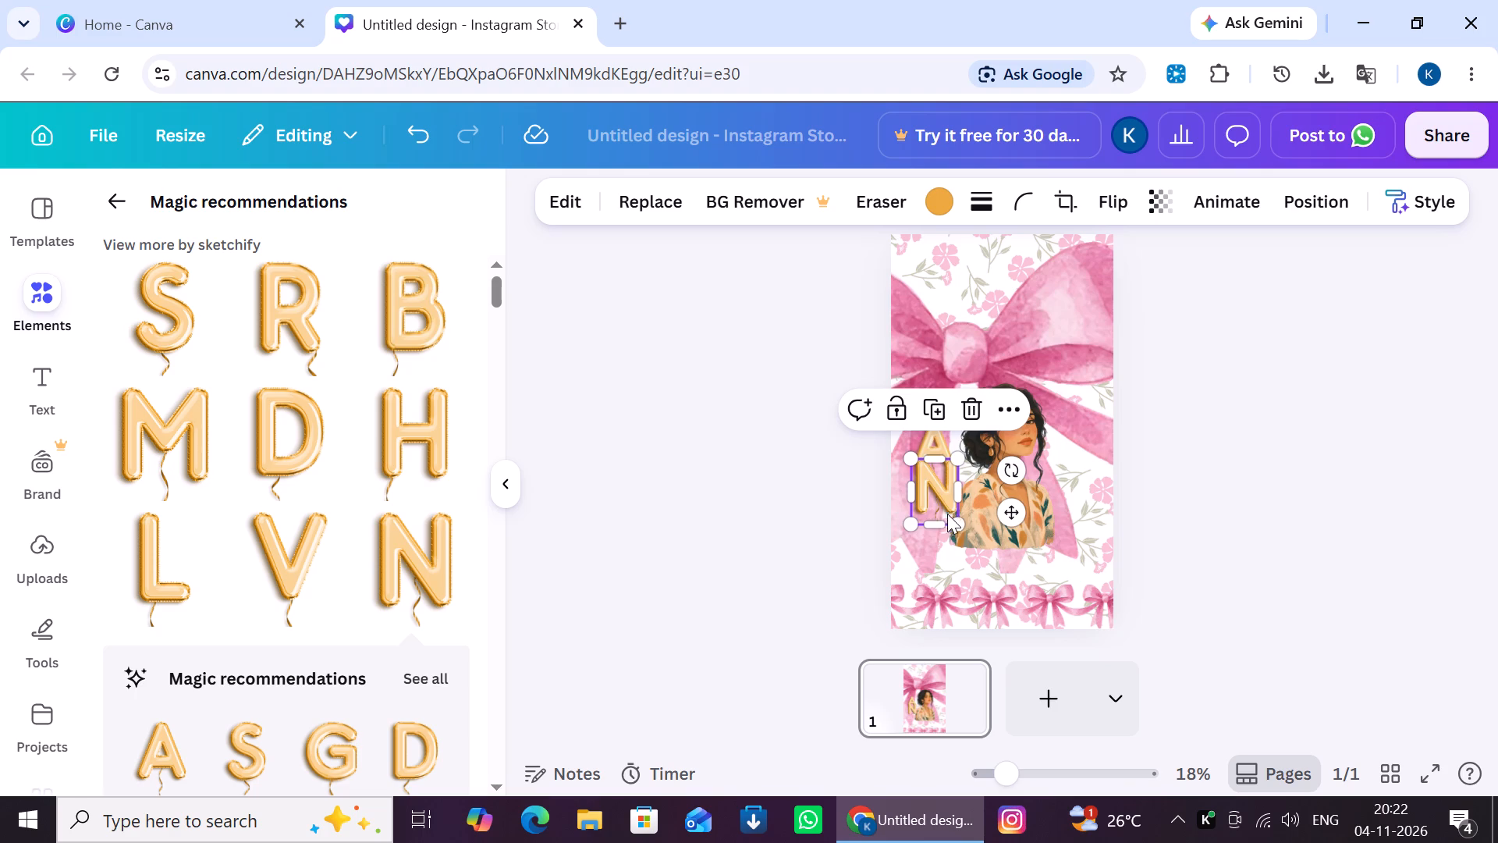
left_click_drag(963, 529, 953, 518)
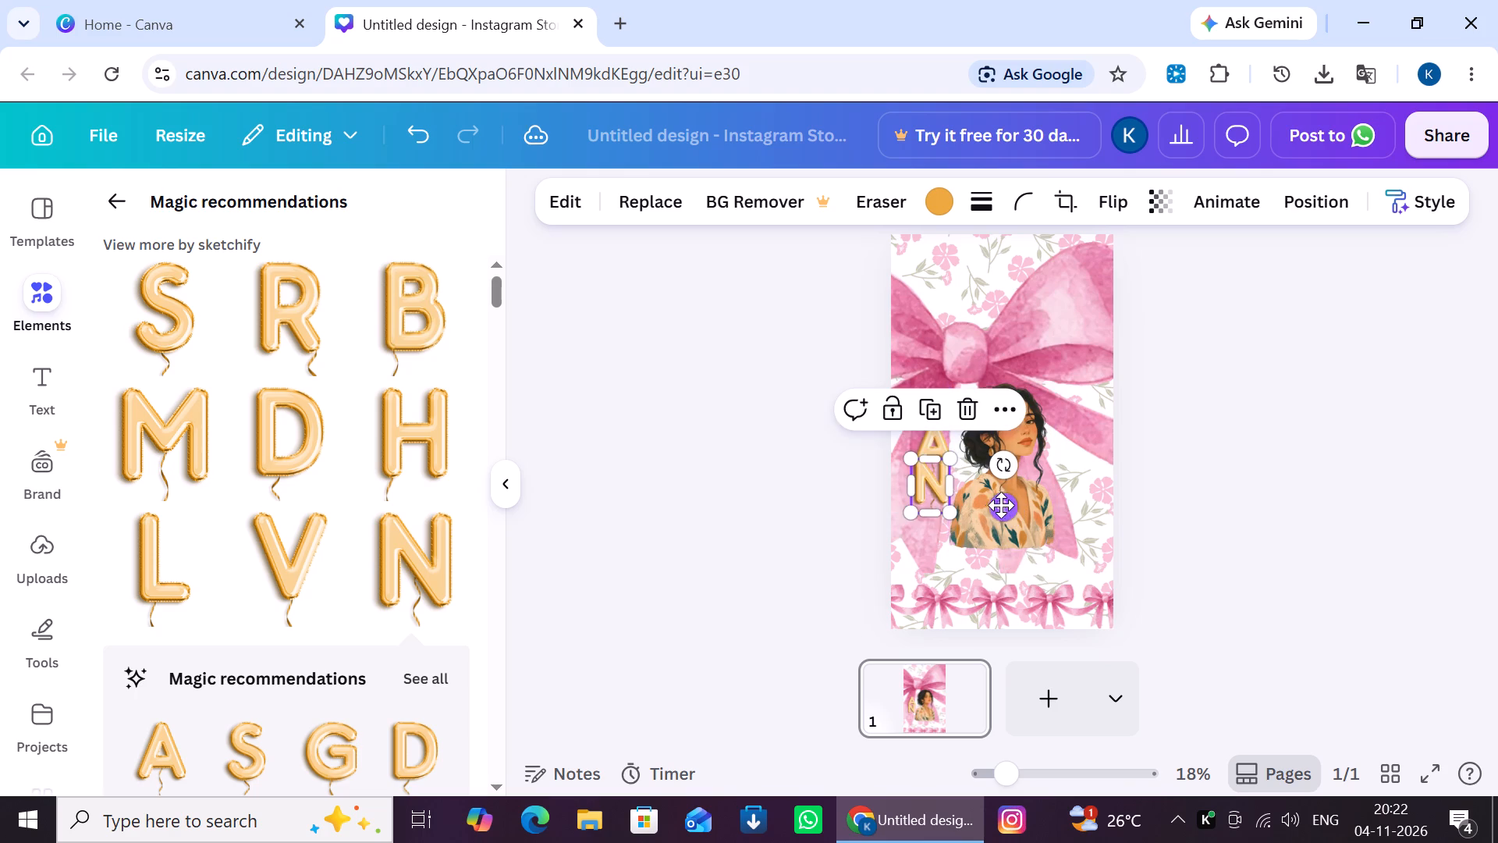
left_click_drag(1006, 505, 1009, 517)
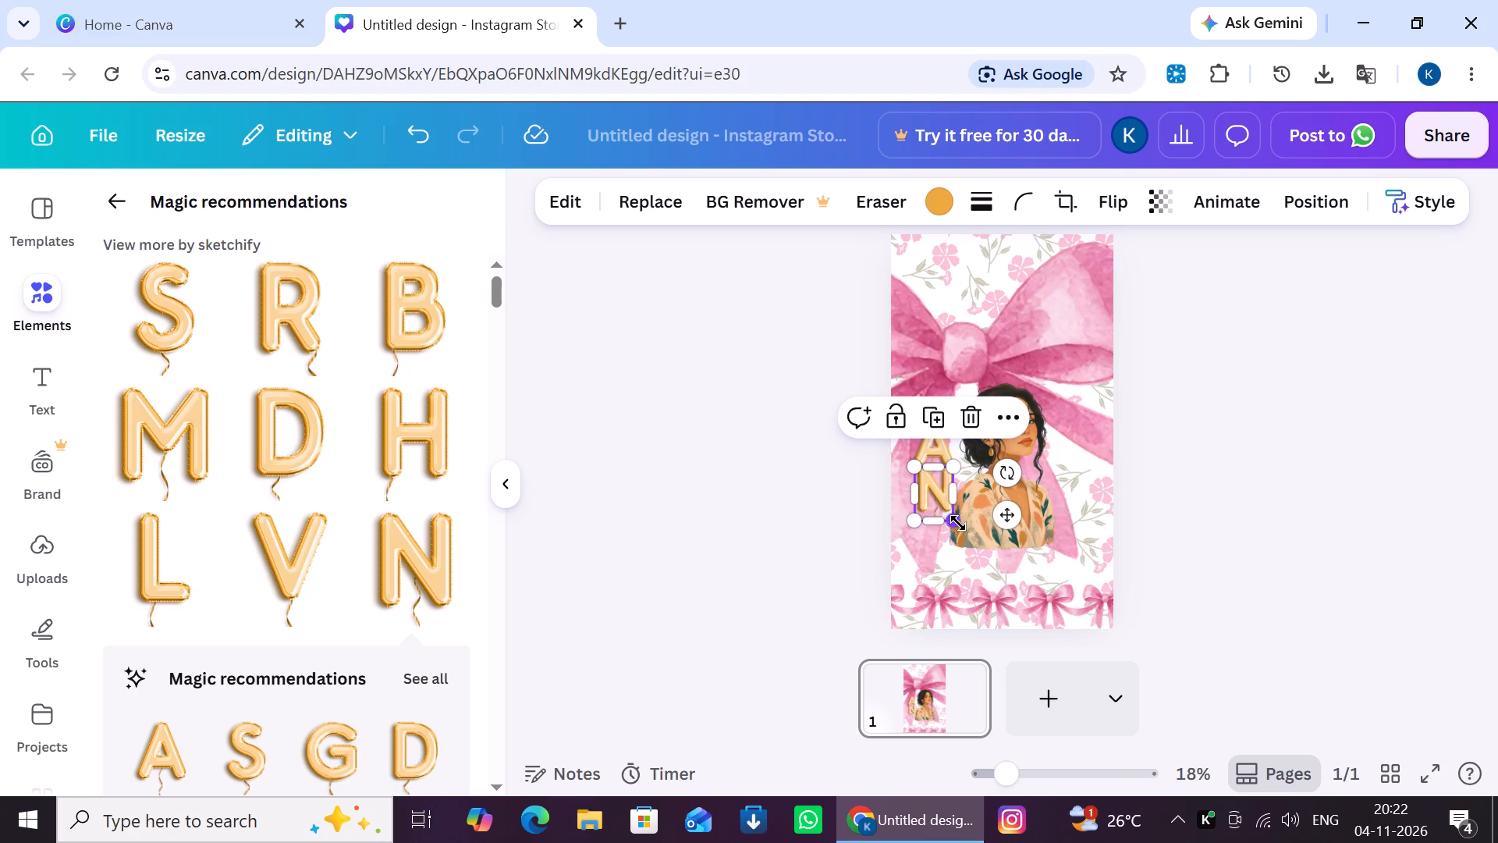
left_click_drag(958, 523, 935, 496)
left_click(978, 474)
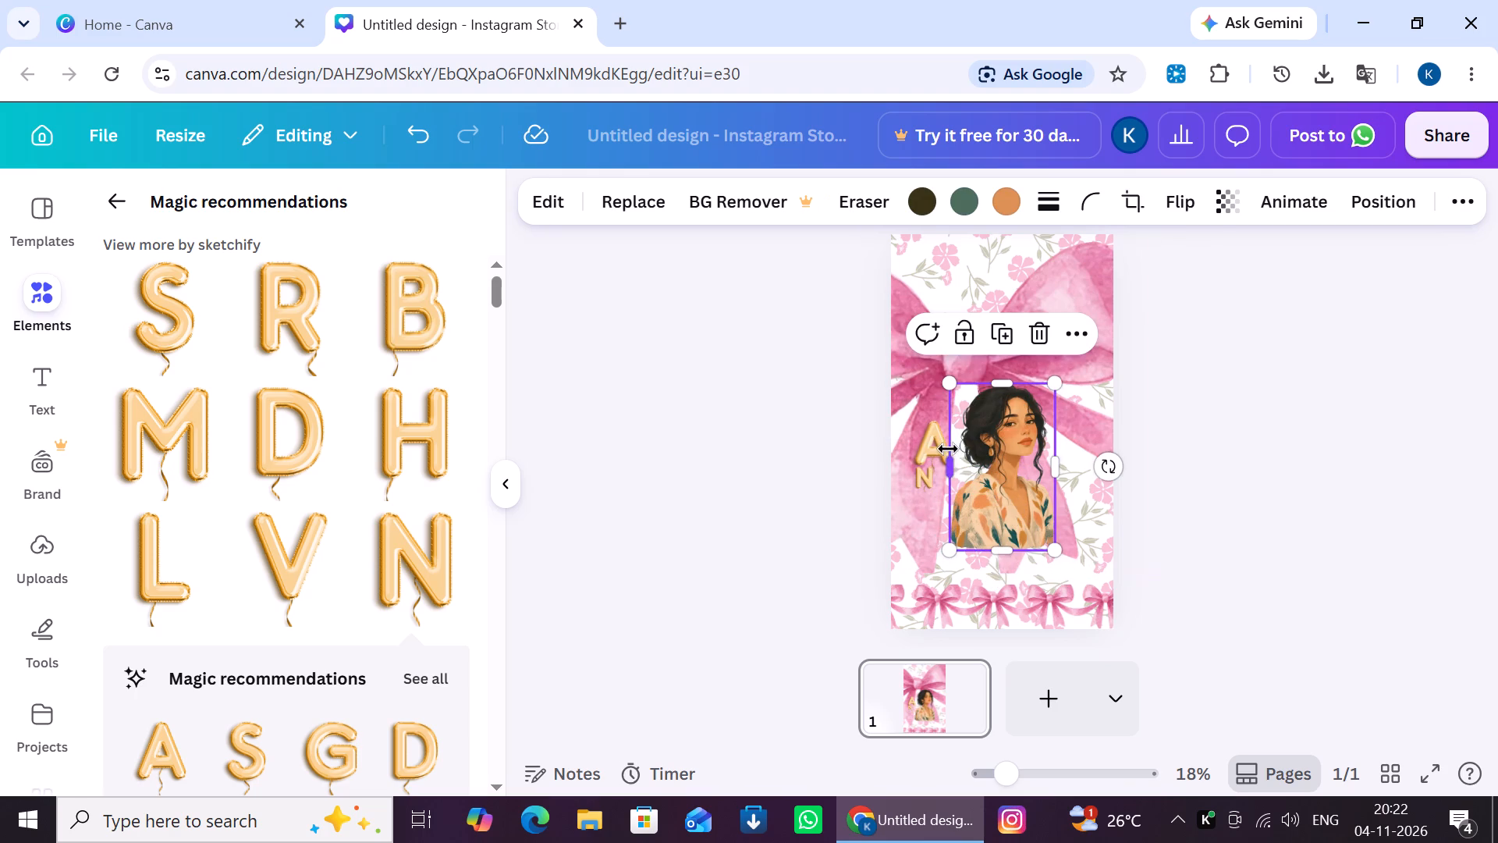
Shrink the golden balloon letter A beside the woman's portrait to nearly the size of the N below it.
left_click(948, 449)
left_click(940, 447)
left_click_drag(951, 475, 950, 475)
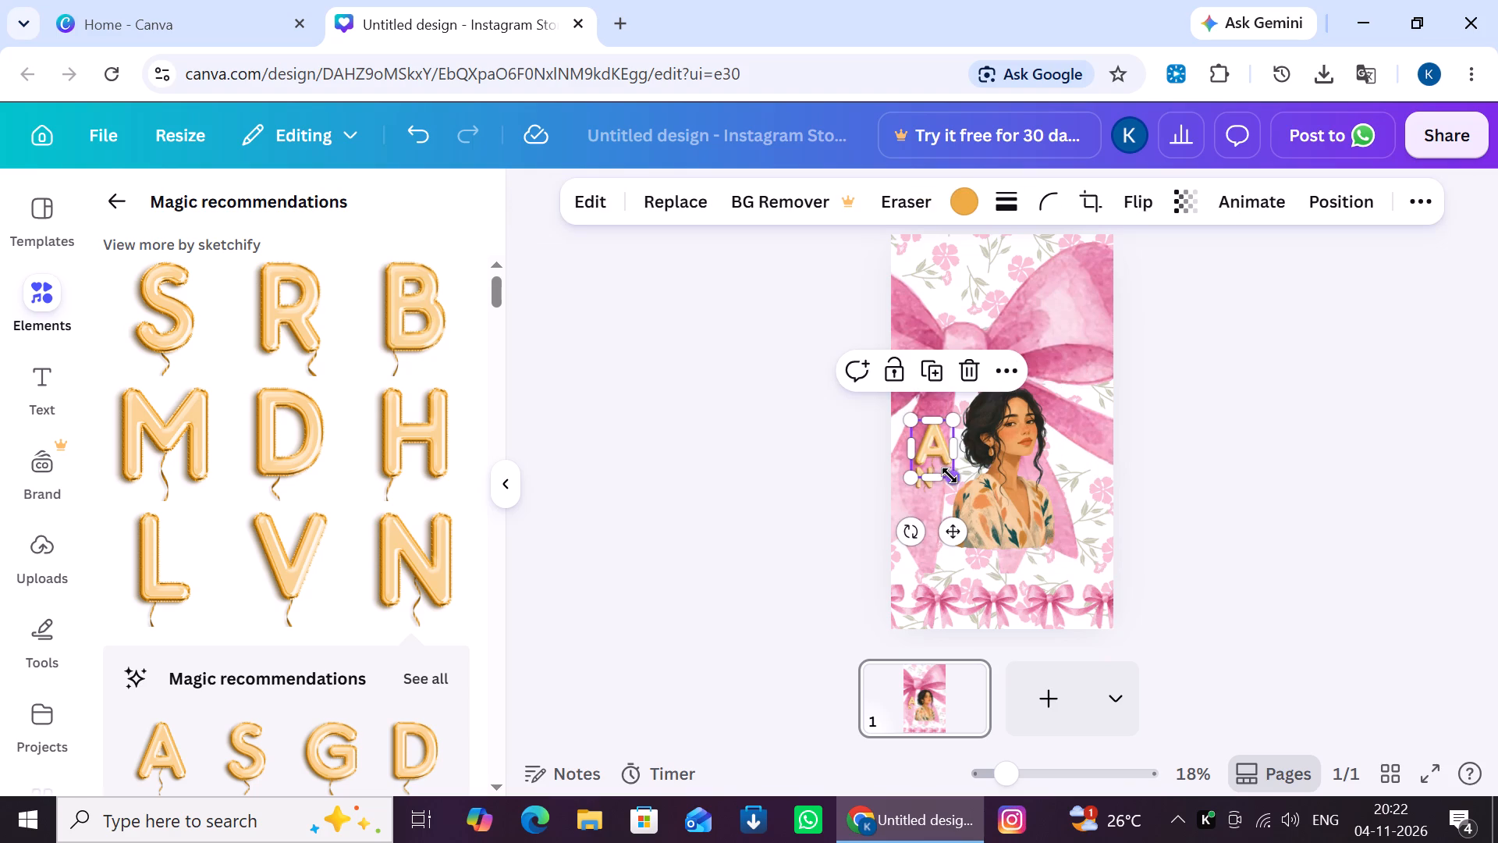
left_click_drag(950, 475, 933, 465)
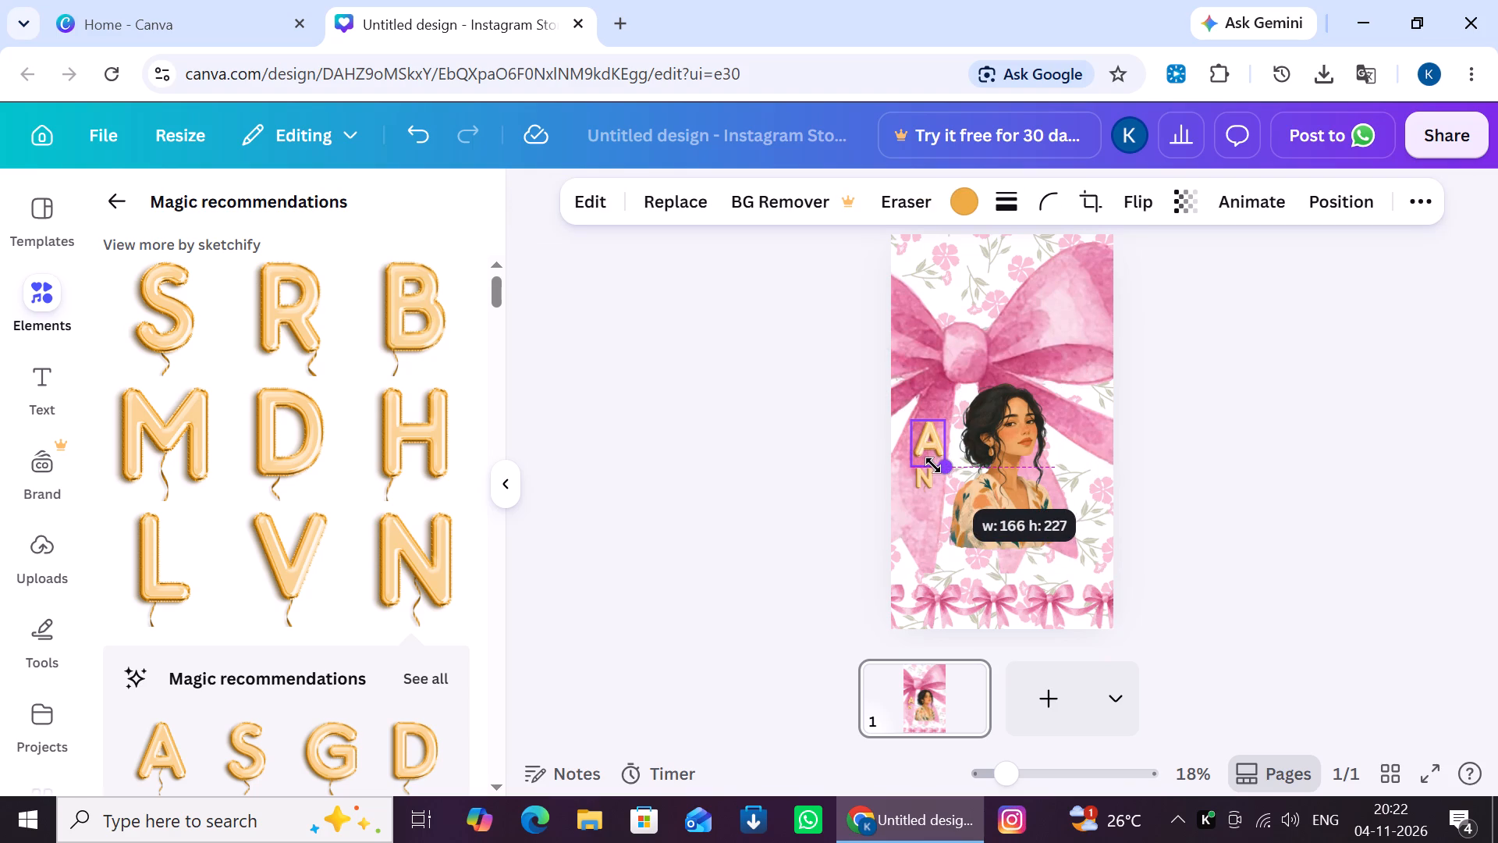
left_click_drag(933, 465, 927, 458)
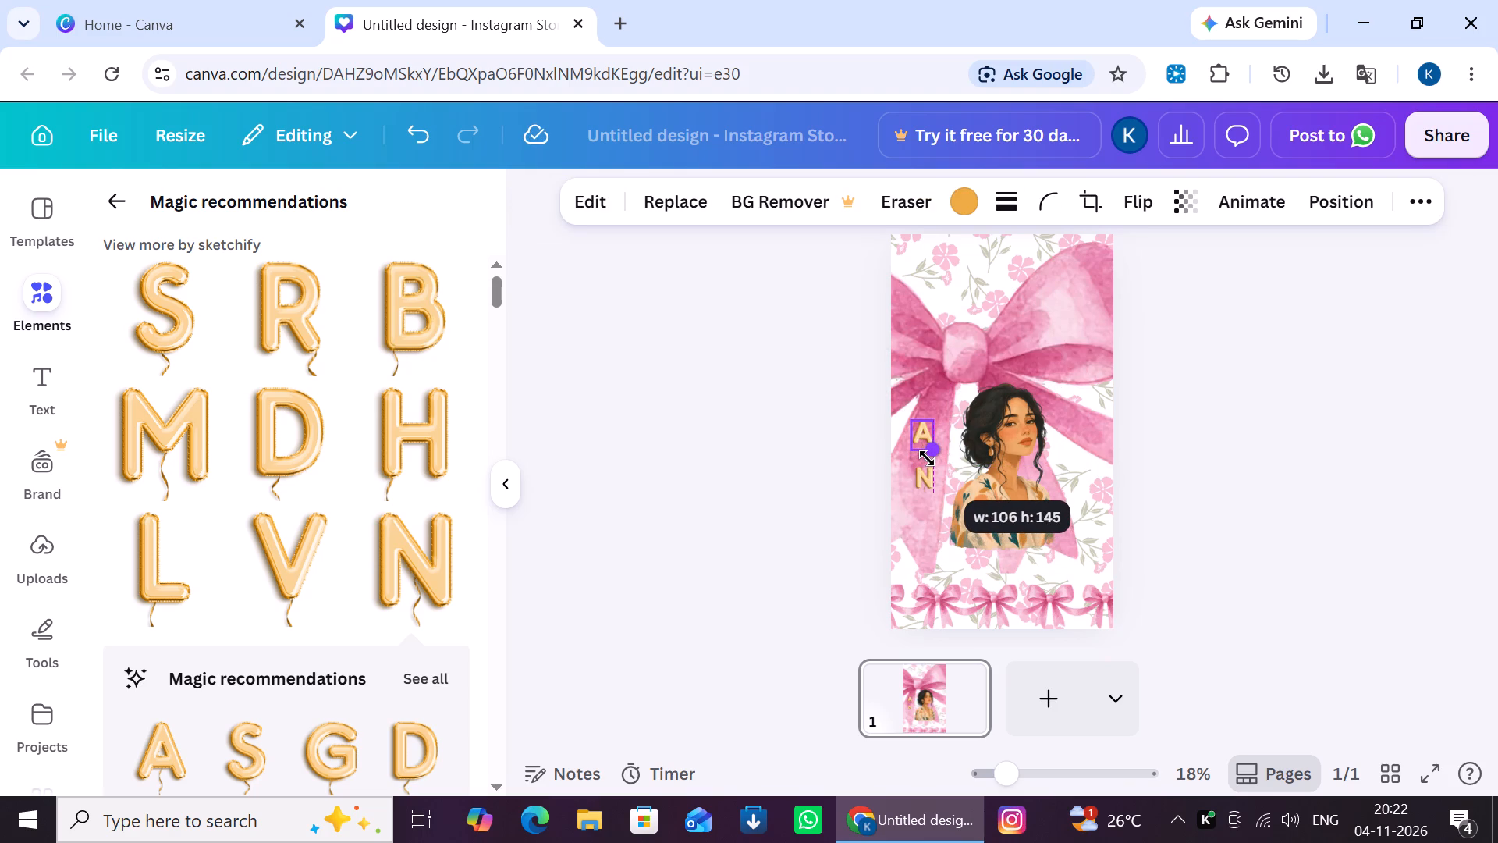
left_click_drag(927, 458, 927, 465)
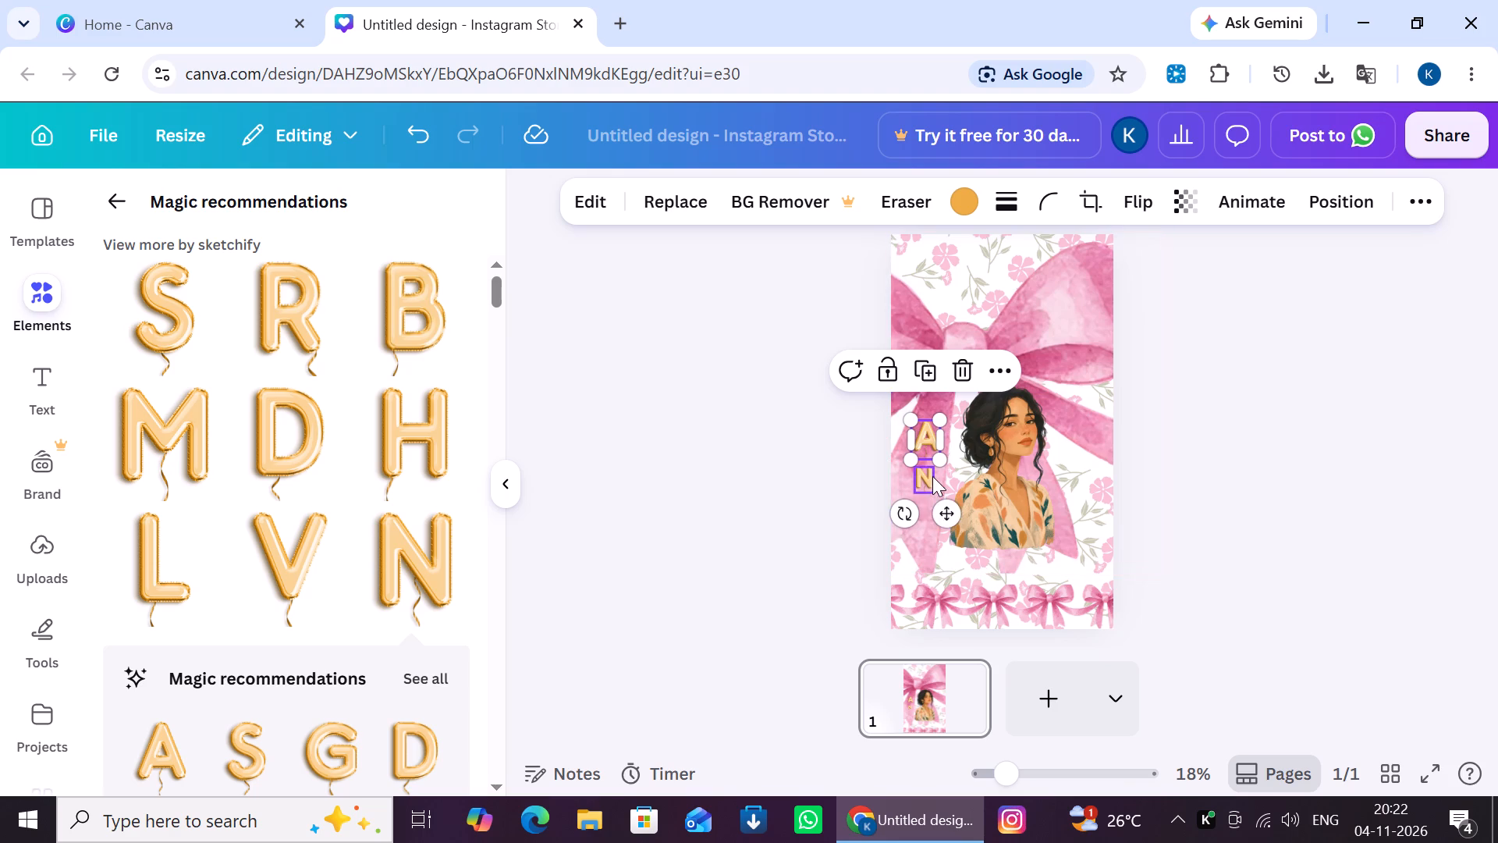
Enlarge the golden balloon letter N to match the A's size and align it directly beneath the A.
left_click(932, 474)
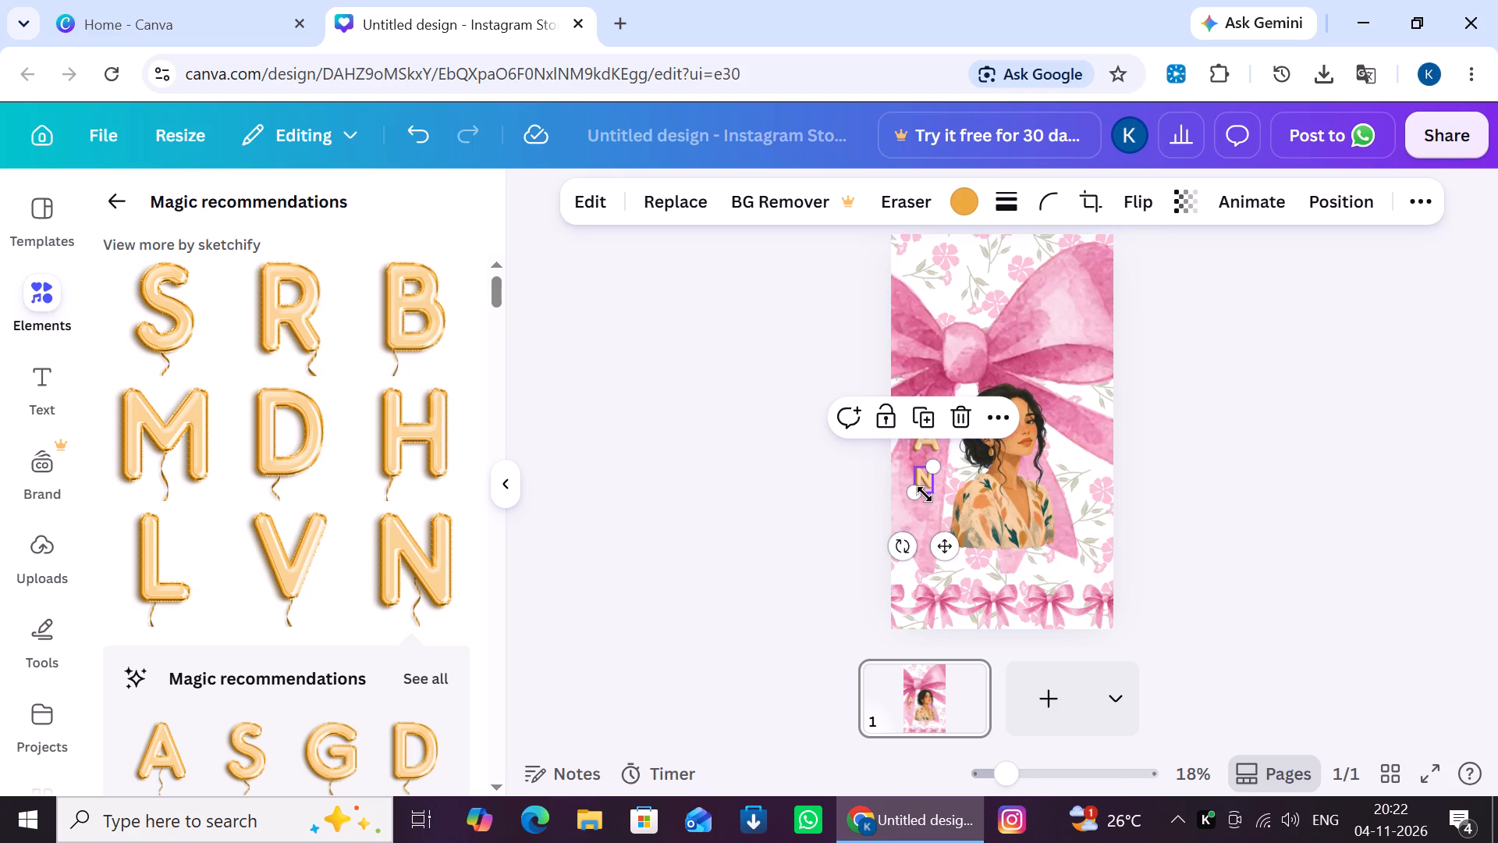
left_click_drag(932, 491, 938, 500)
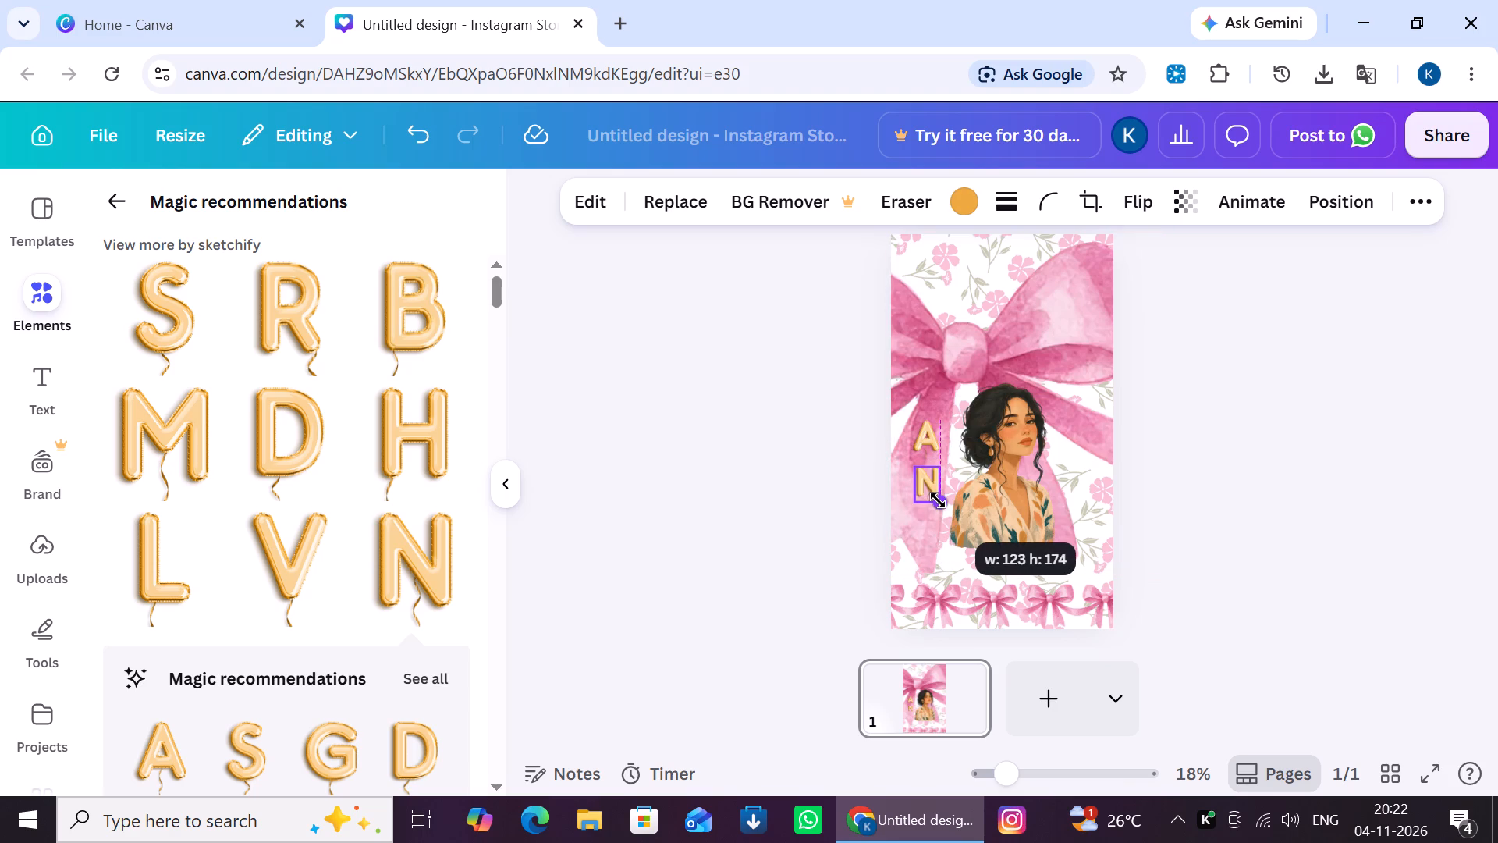
left_click_drag(938, 500, 942, 511)
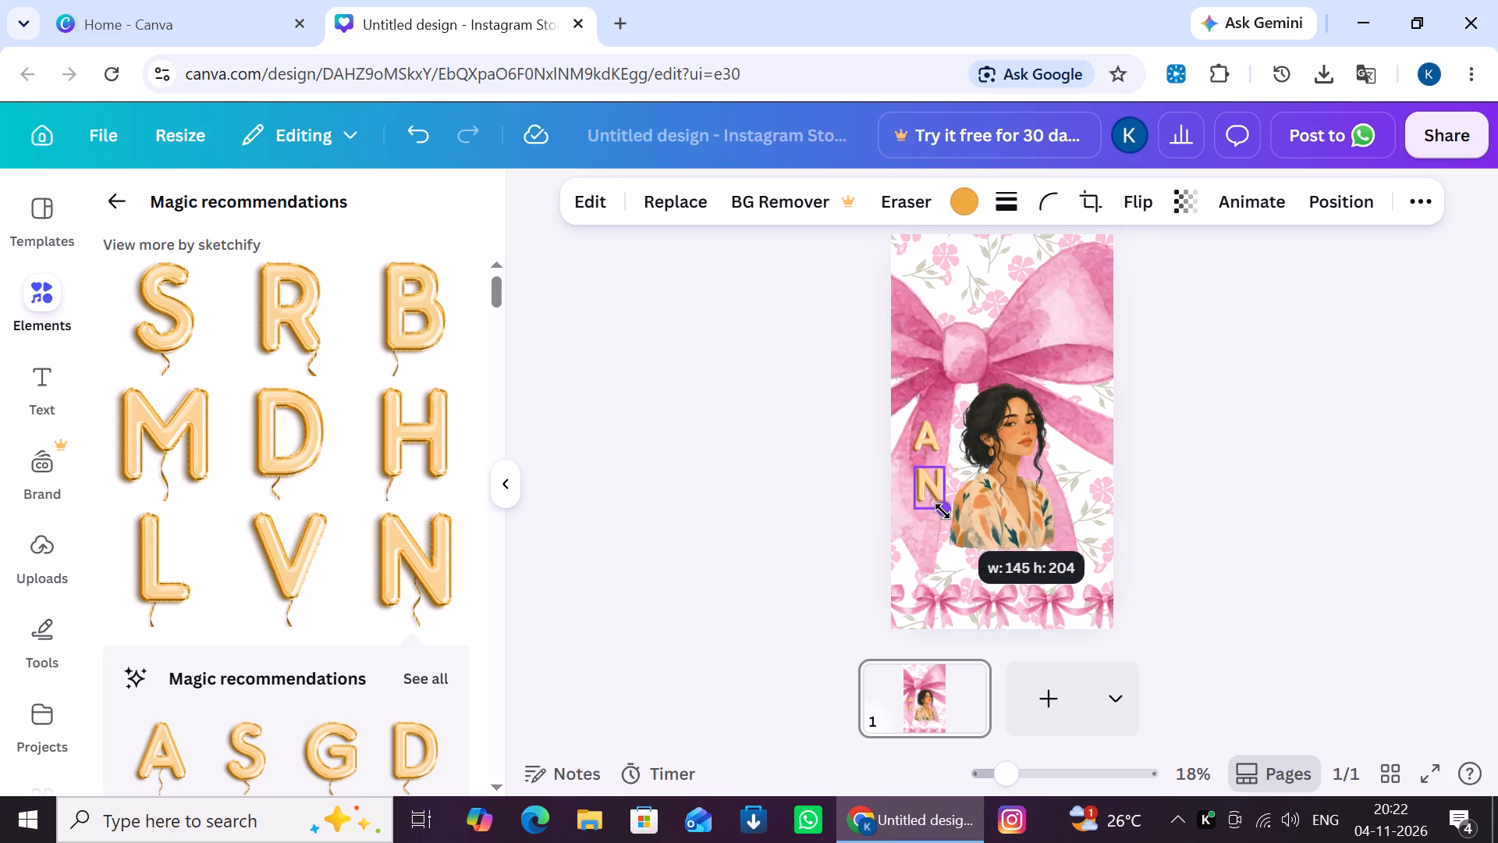
left_click_drag(942, 511, 941, 512)
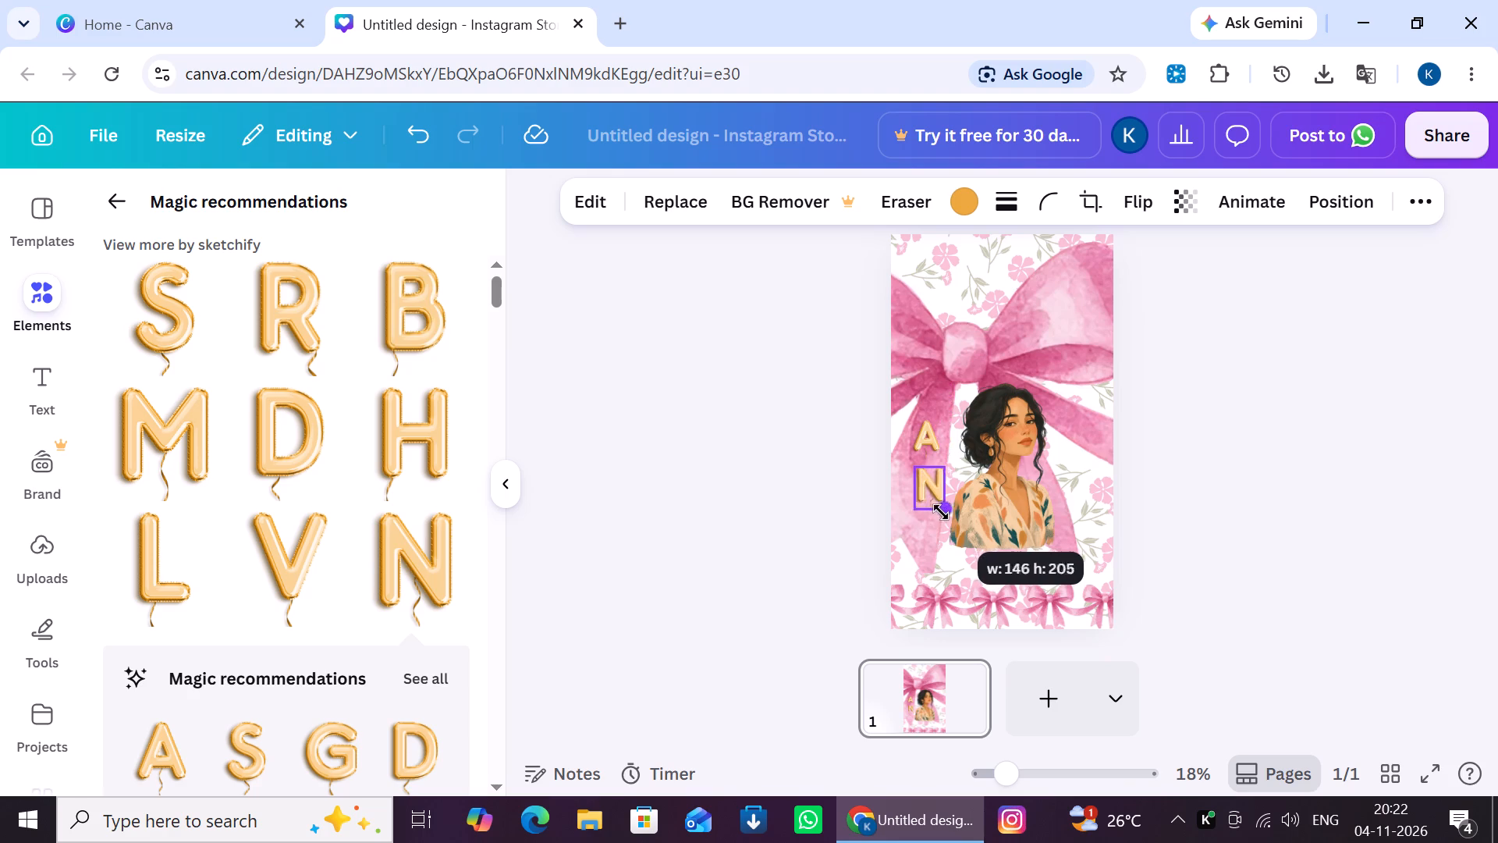
left_click_drag(941, 512, 941, 511)
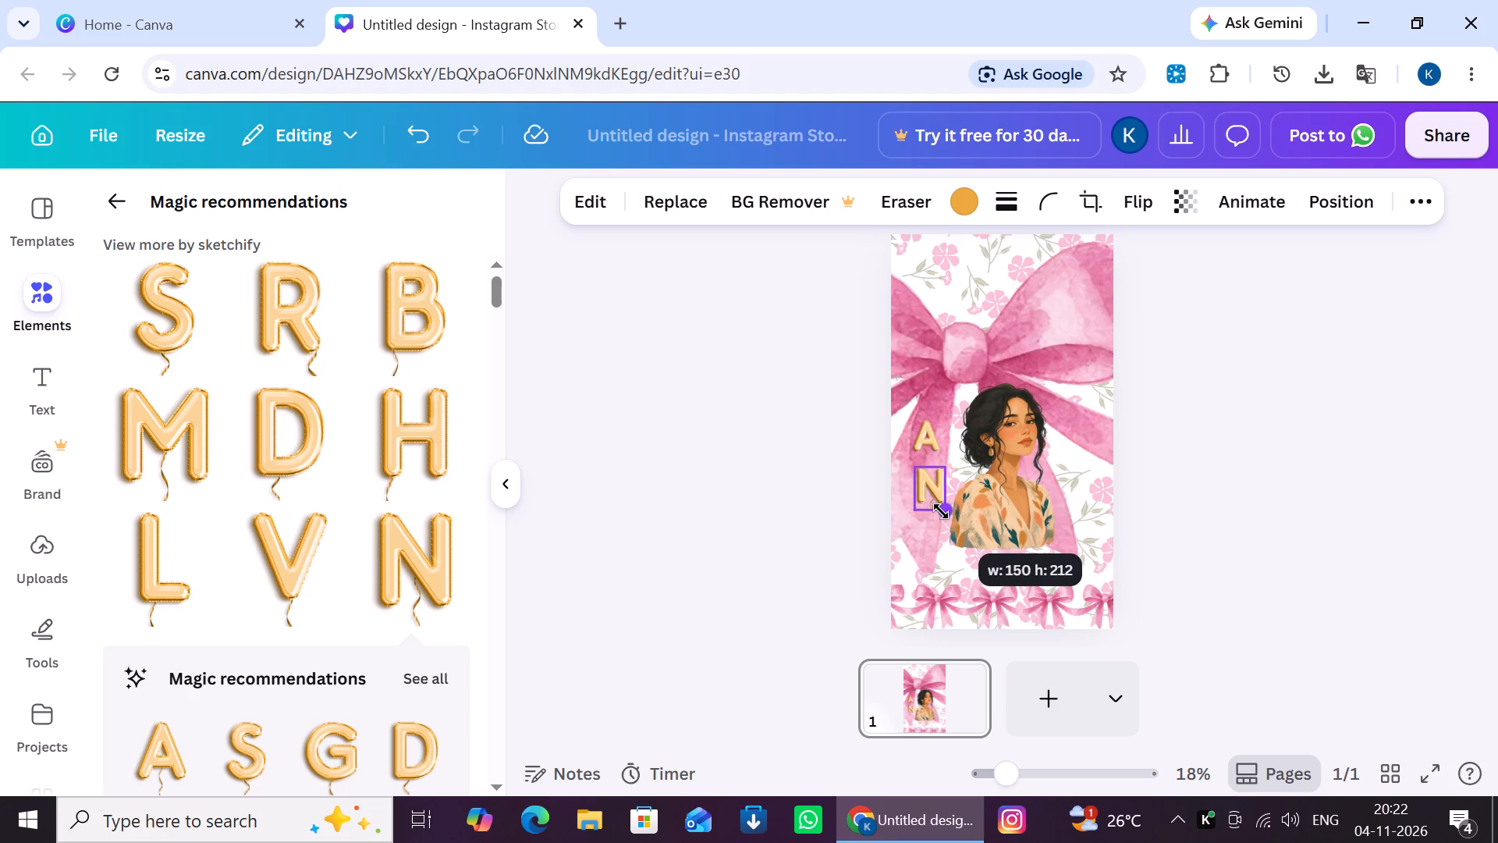
left_click_drag(941, 511, 939, 504)
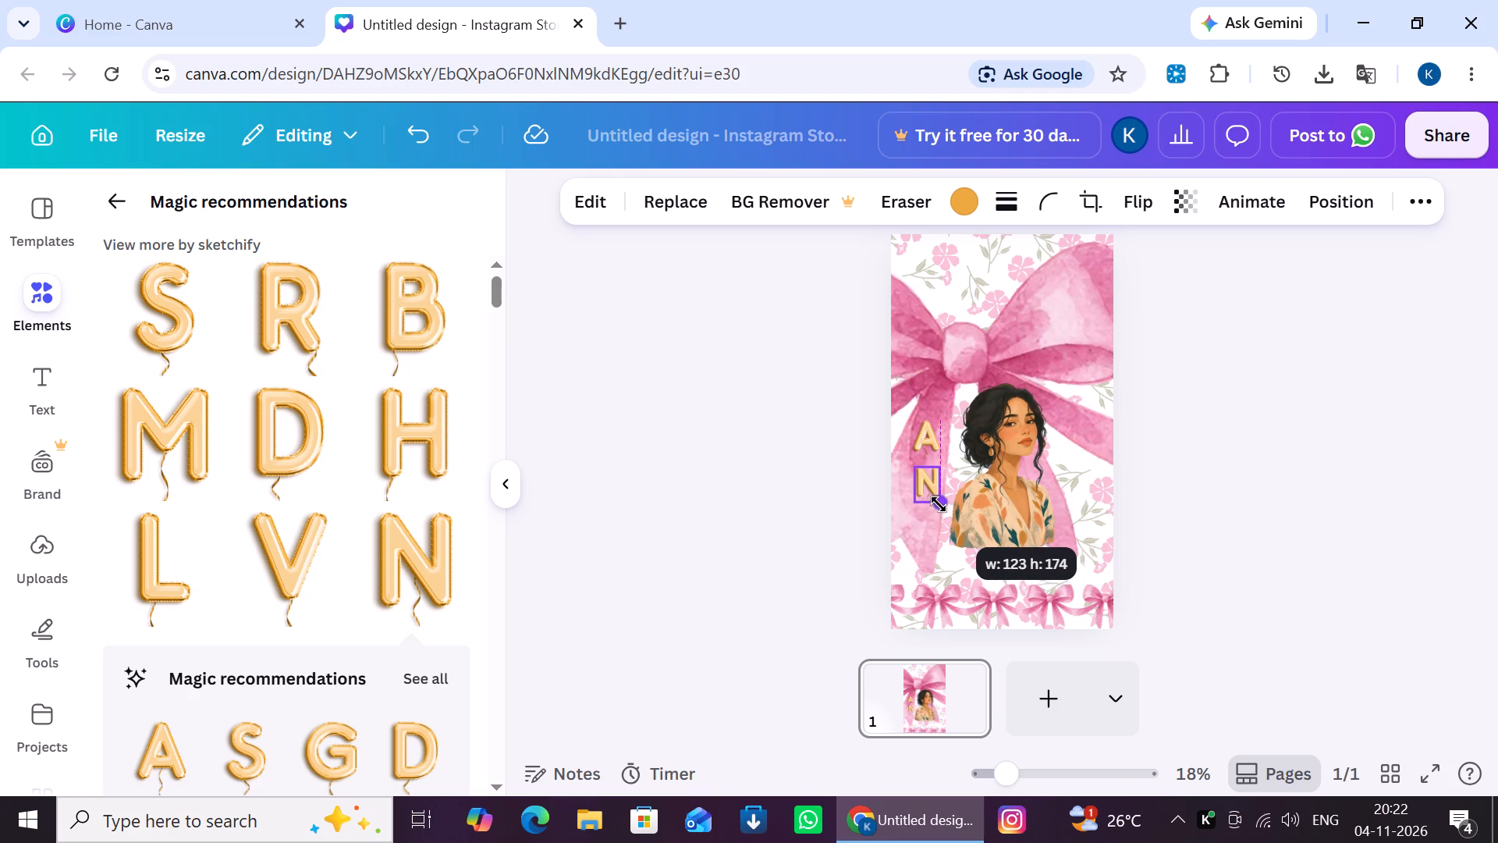
left_click_drag(939, 504, 939, 510)
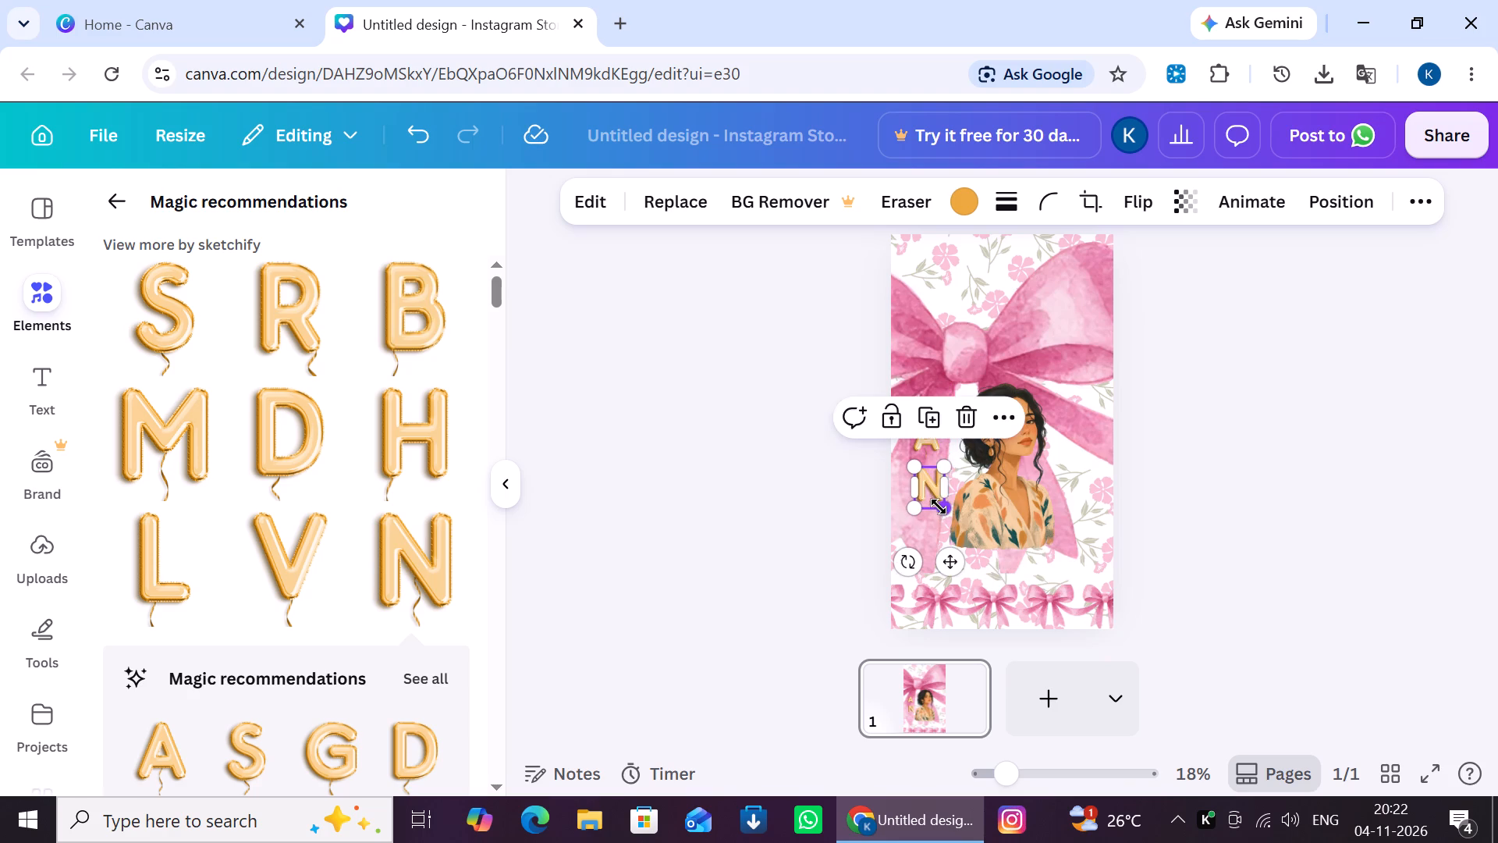
left_click(963, 562)
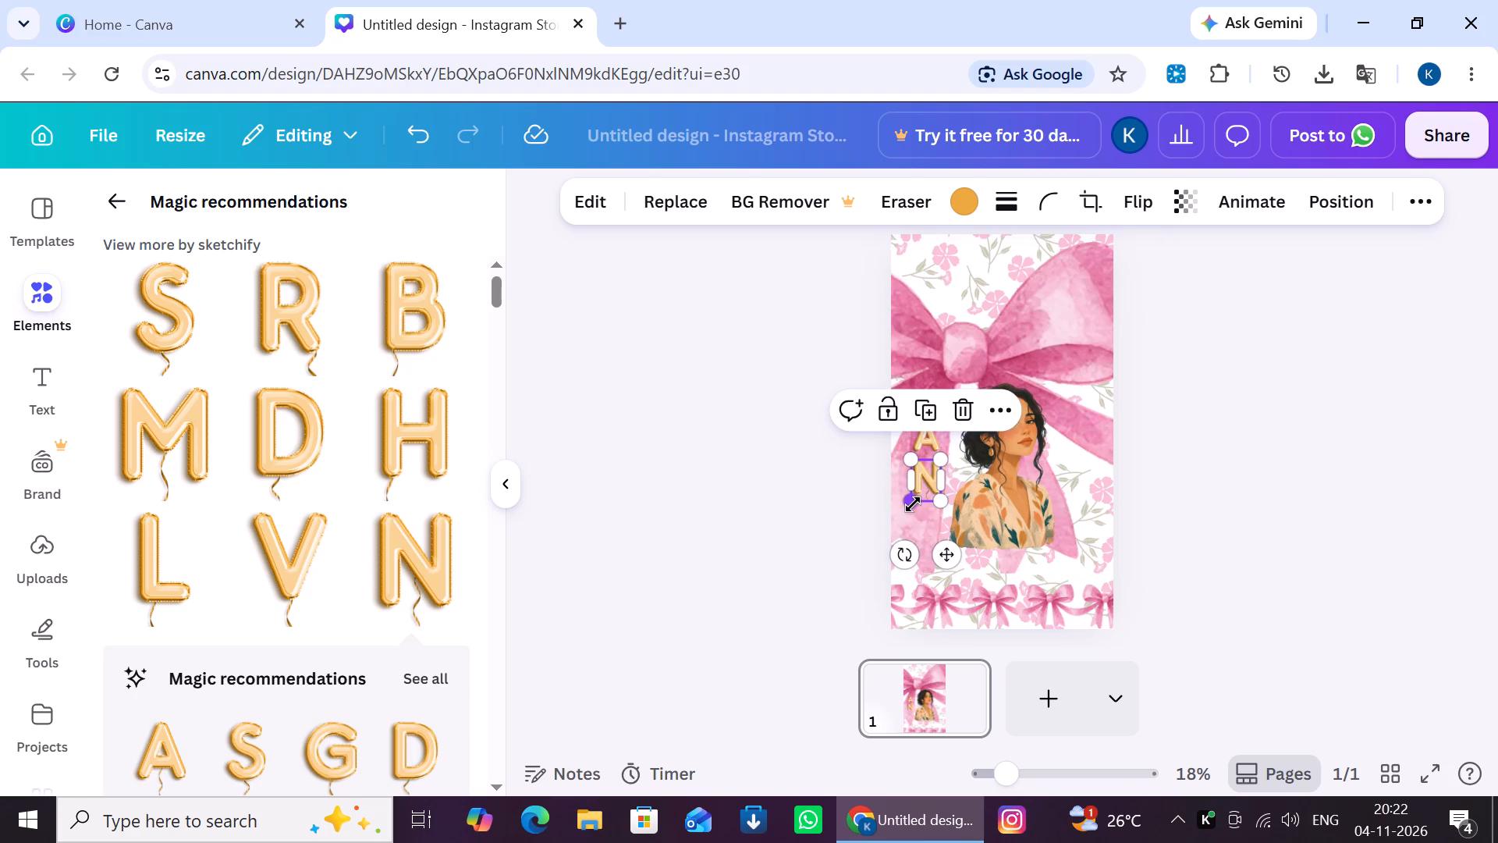
left_click_drag(913, 503, 919, 498)
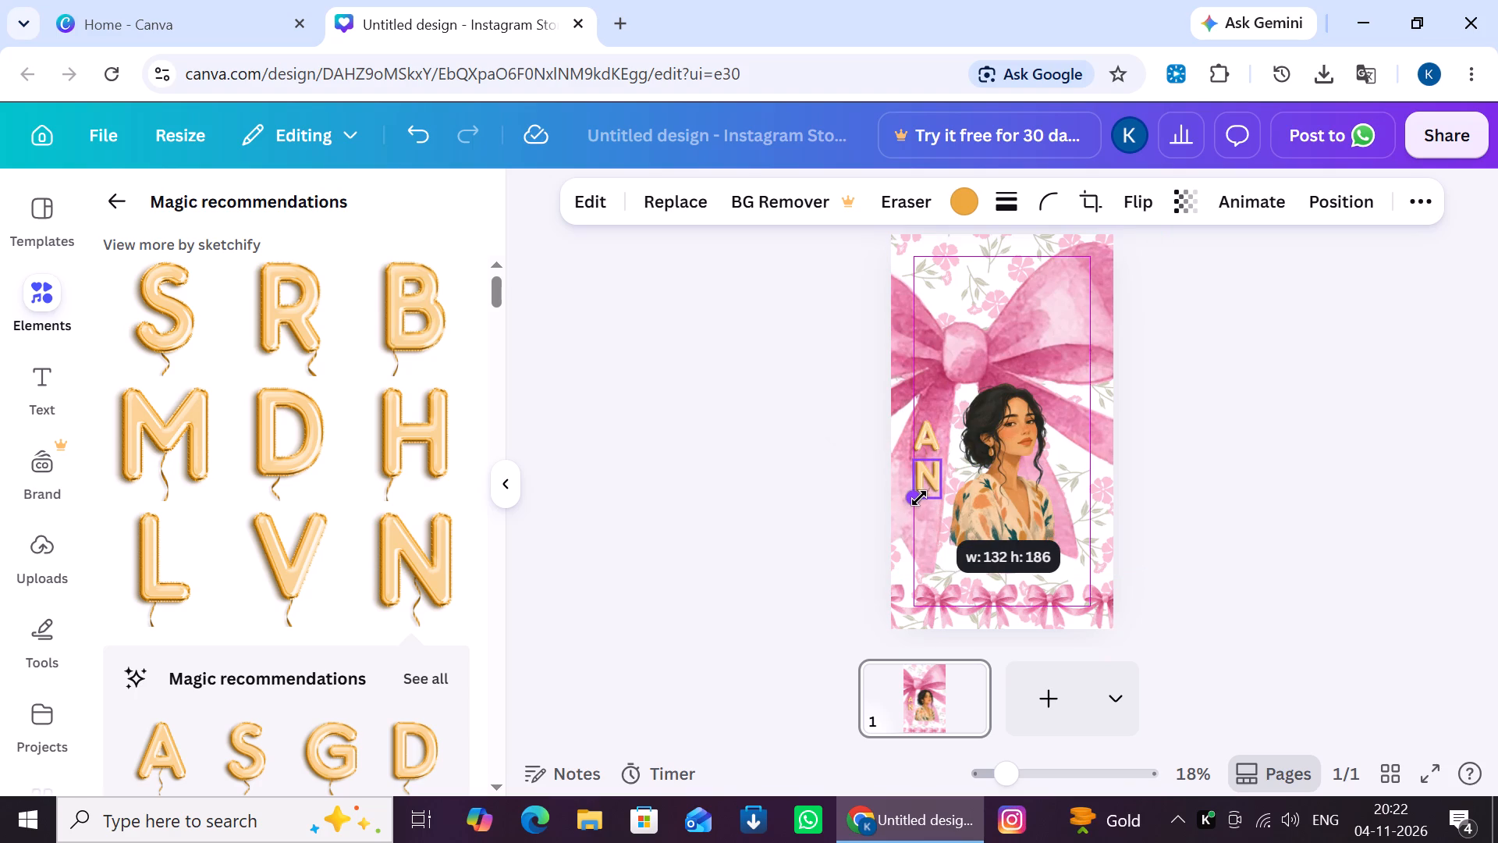
left_click_drag(919, 498, 925, 496)
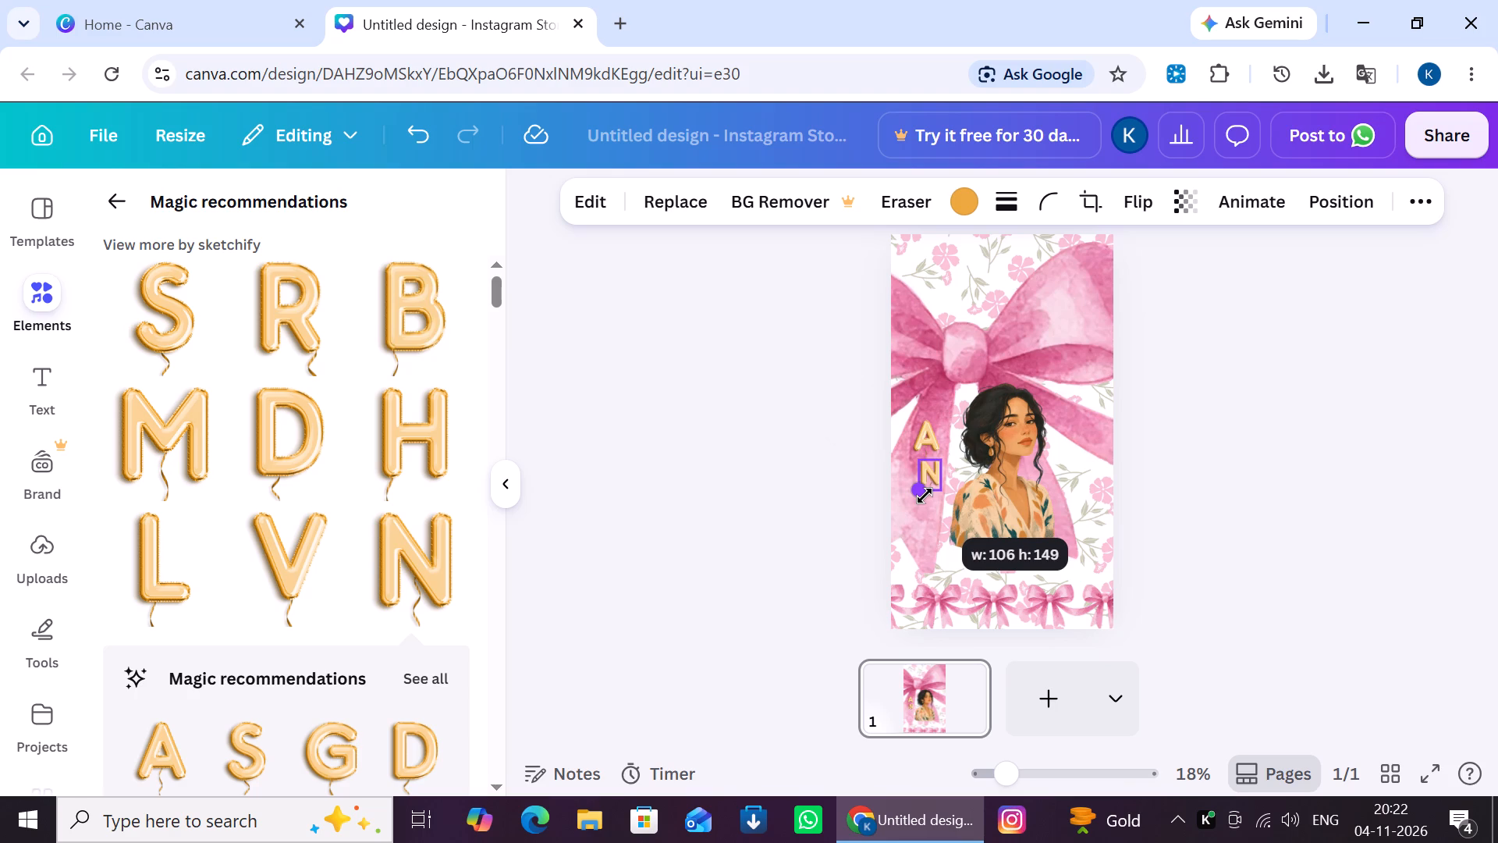
left_click_drag(925, 496, 925, 500)
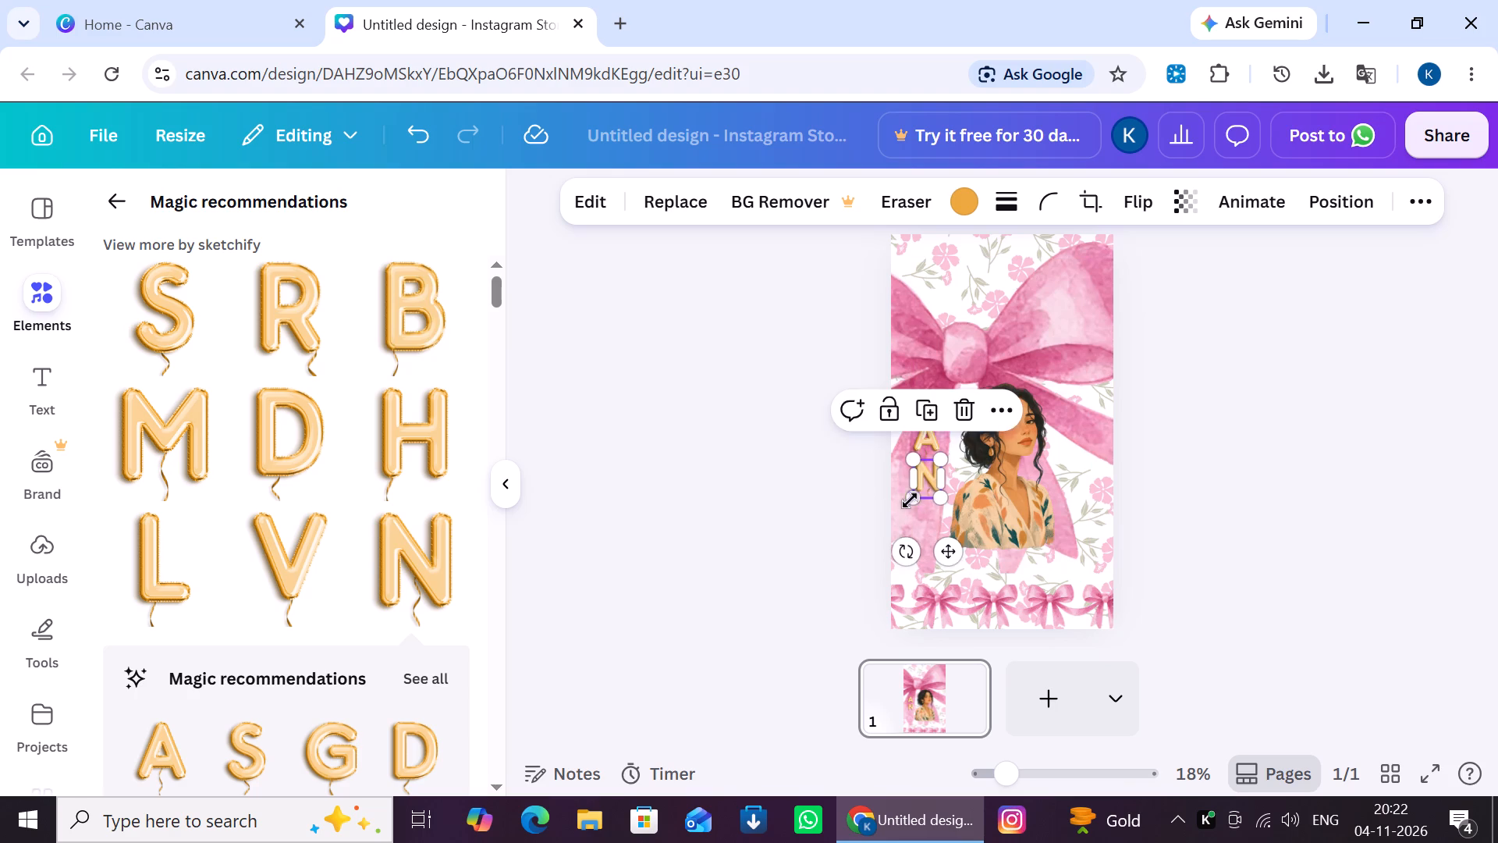
left_click(863, 494)
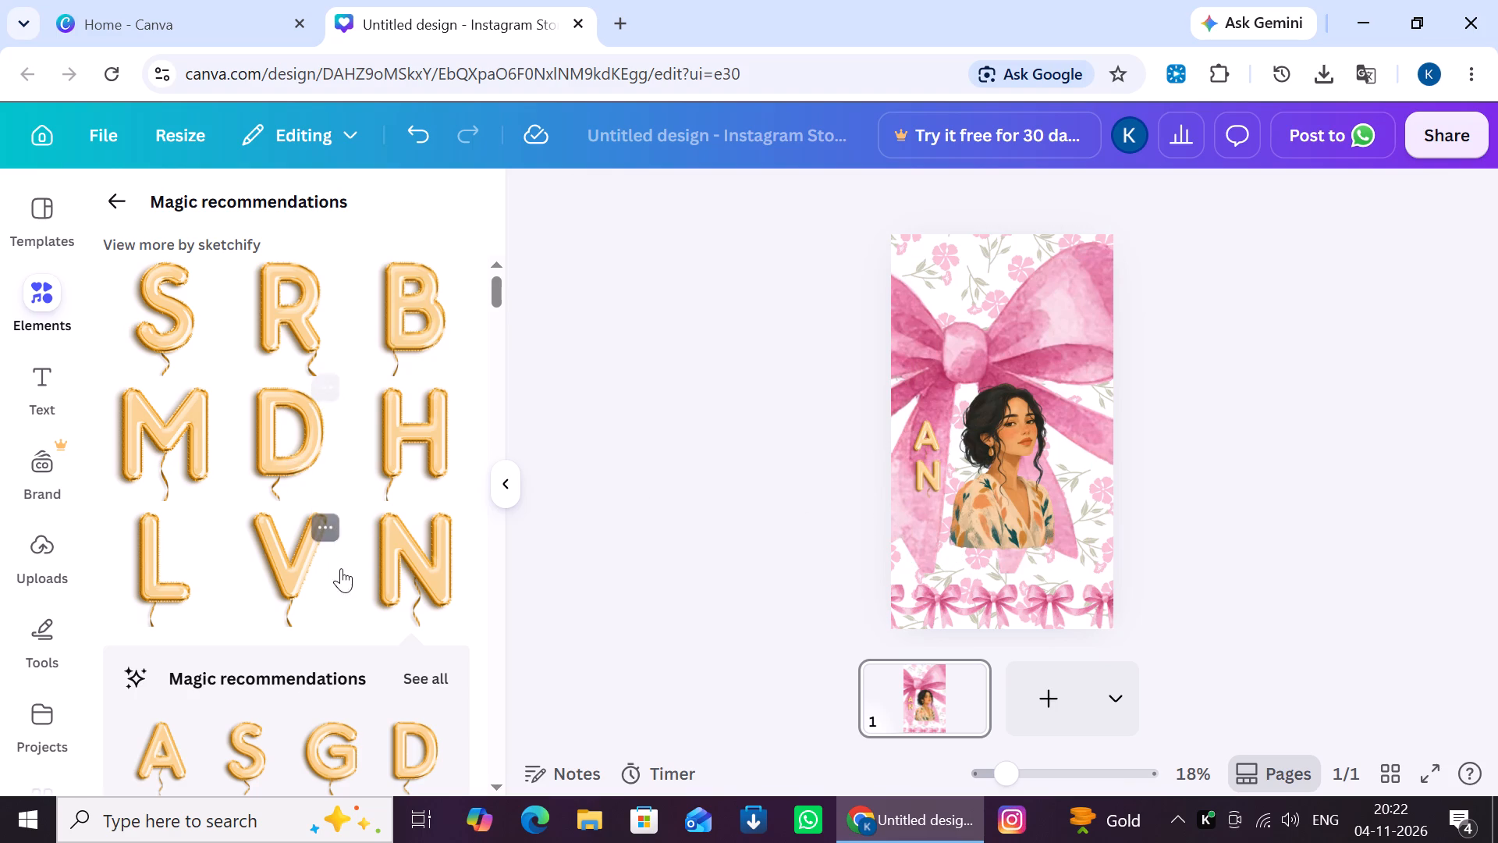
Add the golden balloon letter J from the recommended graphics to the story.
scroll(341, 571, "down", 4)
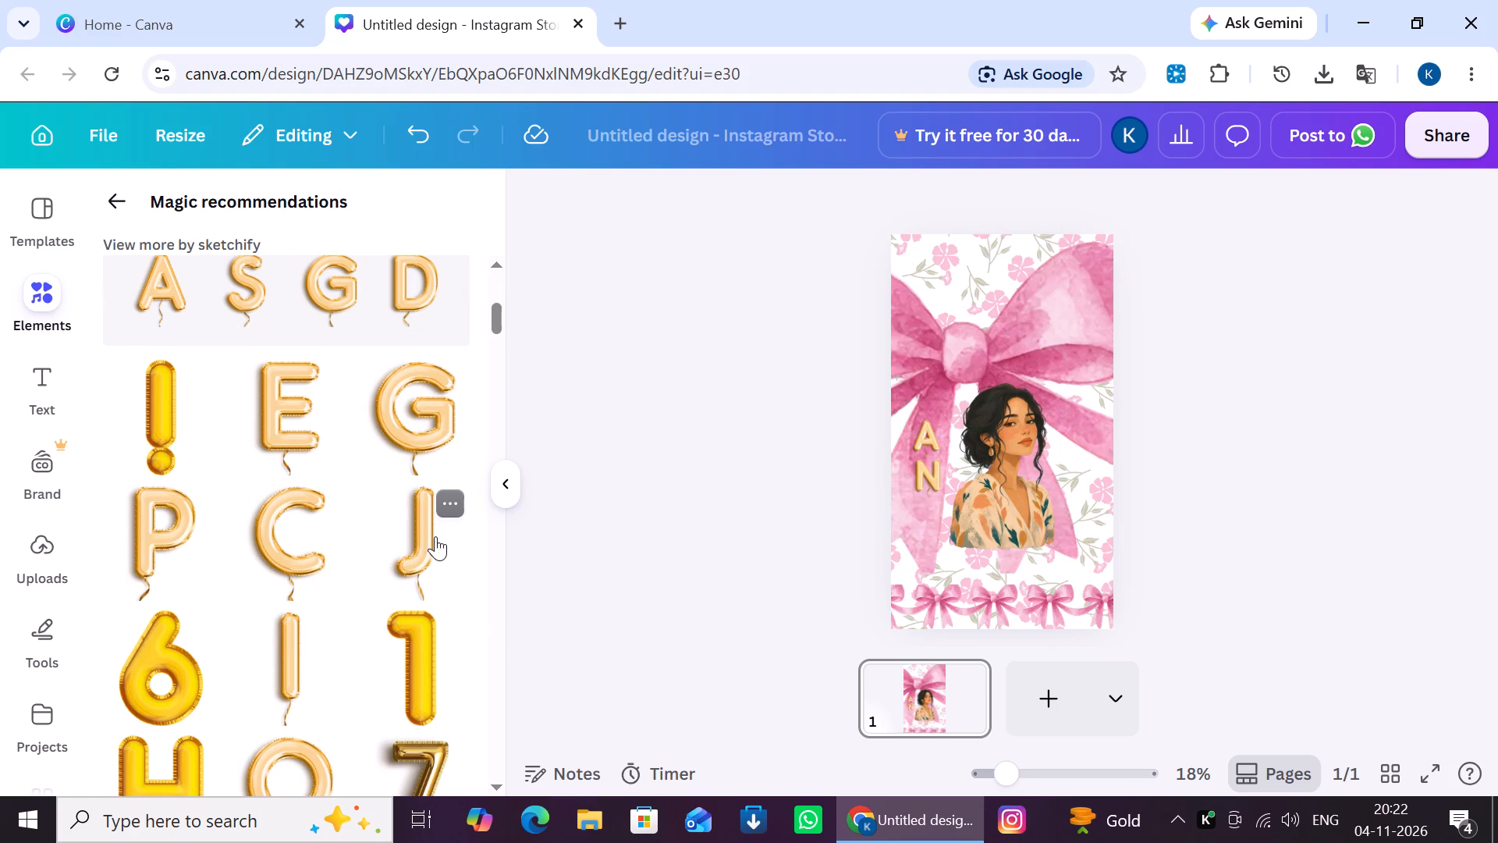
left_click(435, 535)
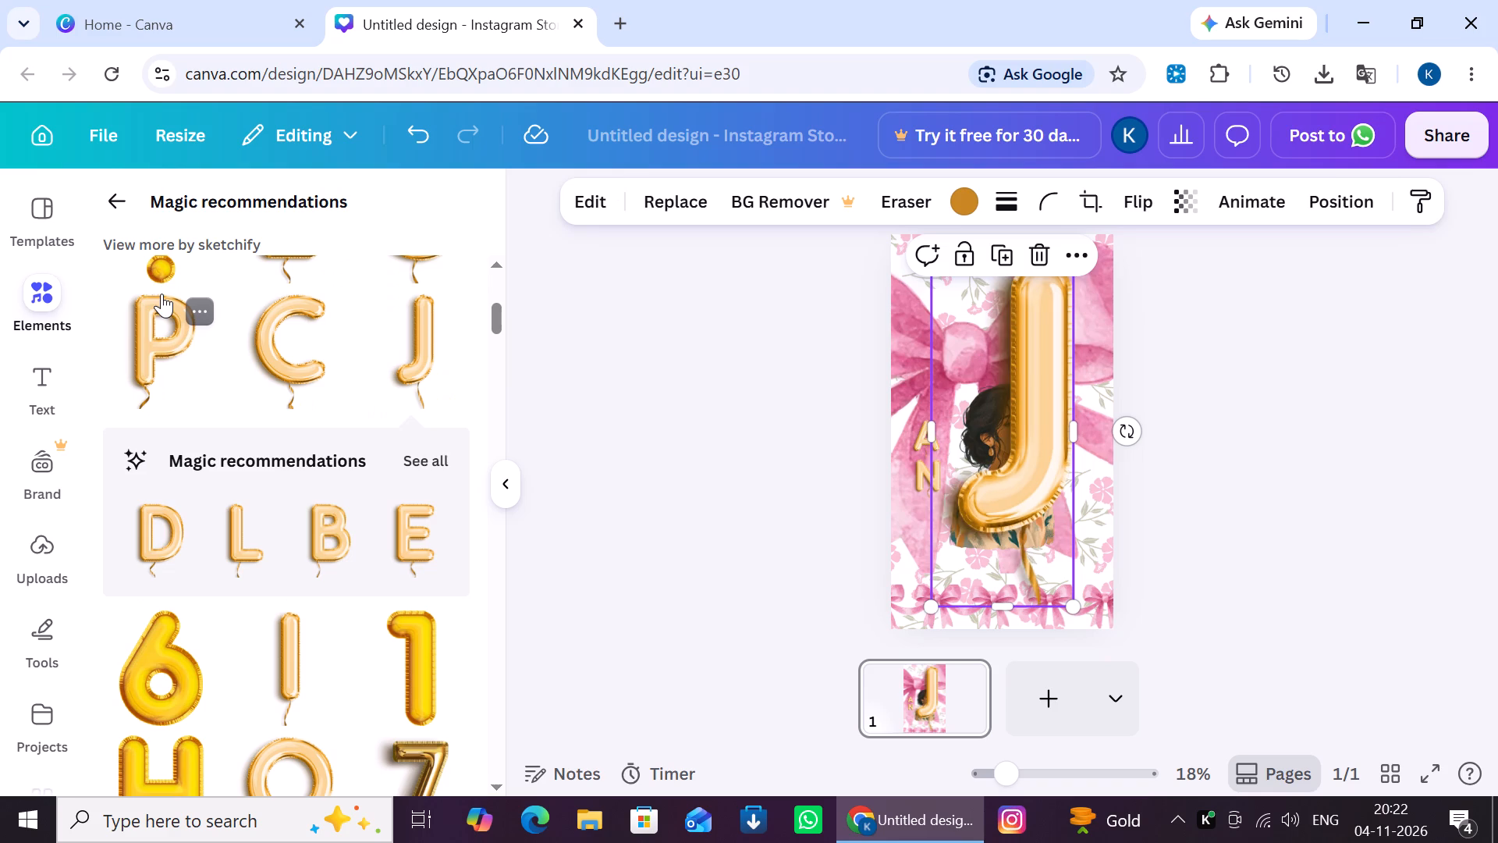
Look through the recommended balloon letters for more characters matching the golden lettering.
scroll(197, 404, "up", 1)
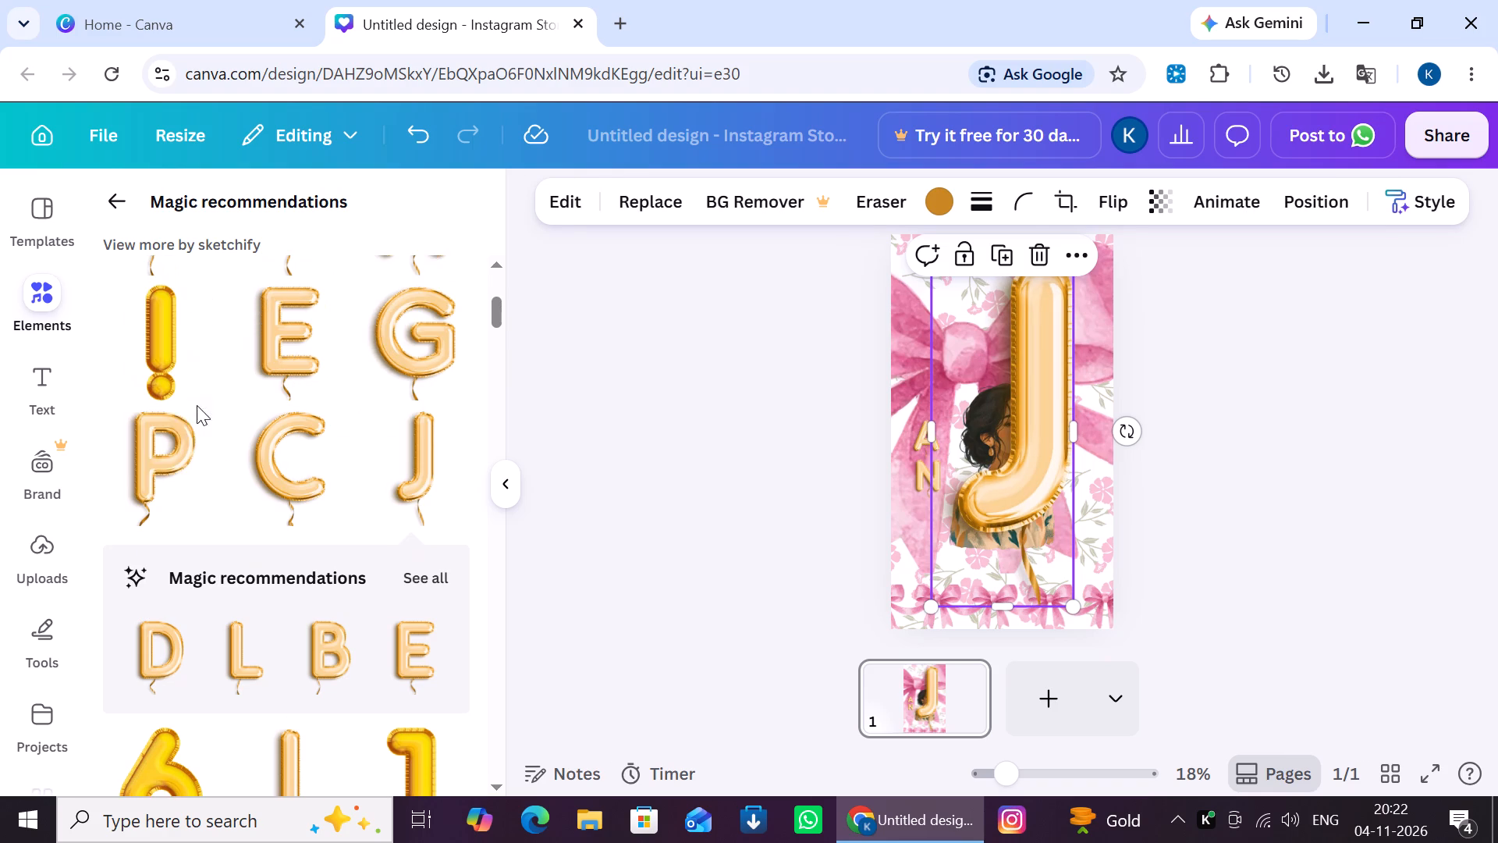
scroll(189, 429, "up", 5)
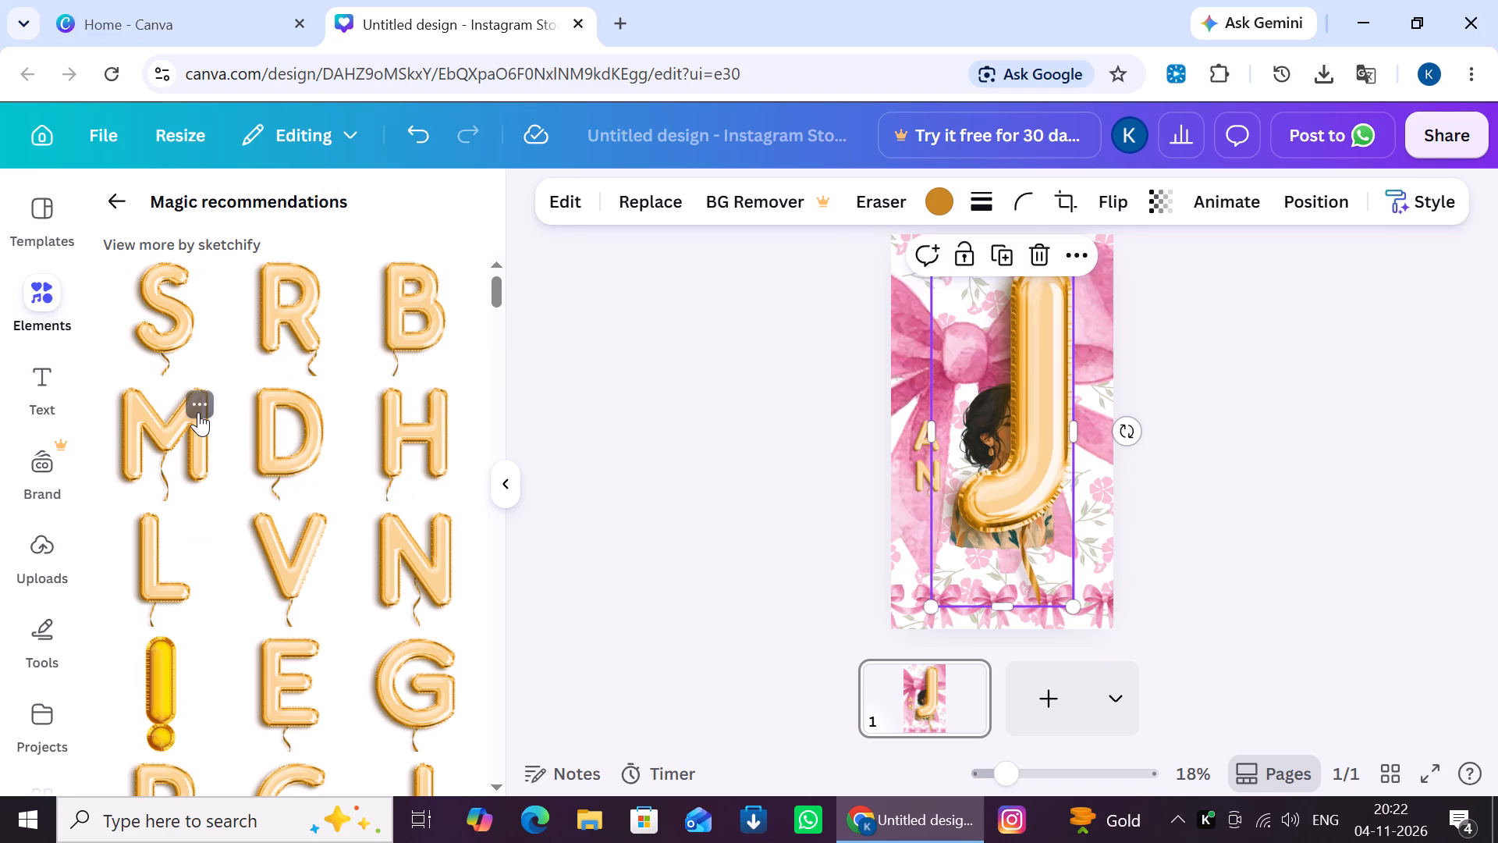
scroll(198, 412, "down", 5)
scroll(317, 617, "down", 4)
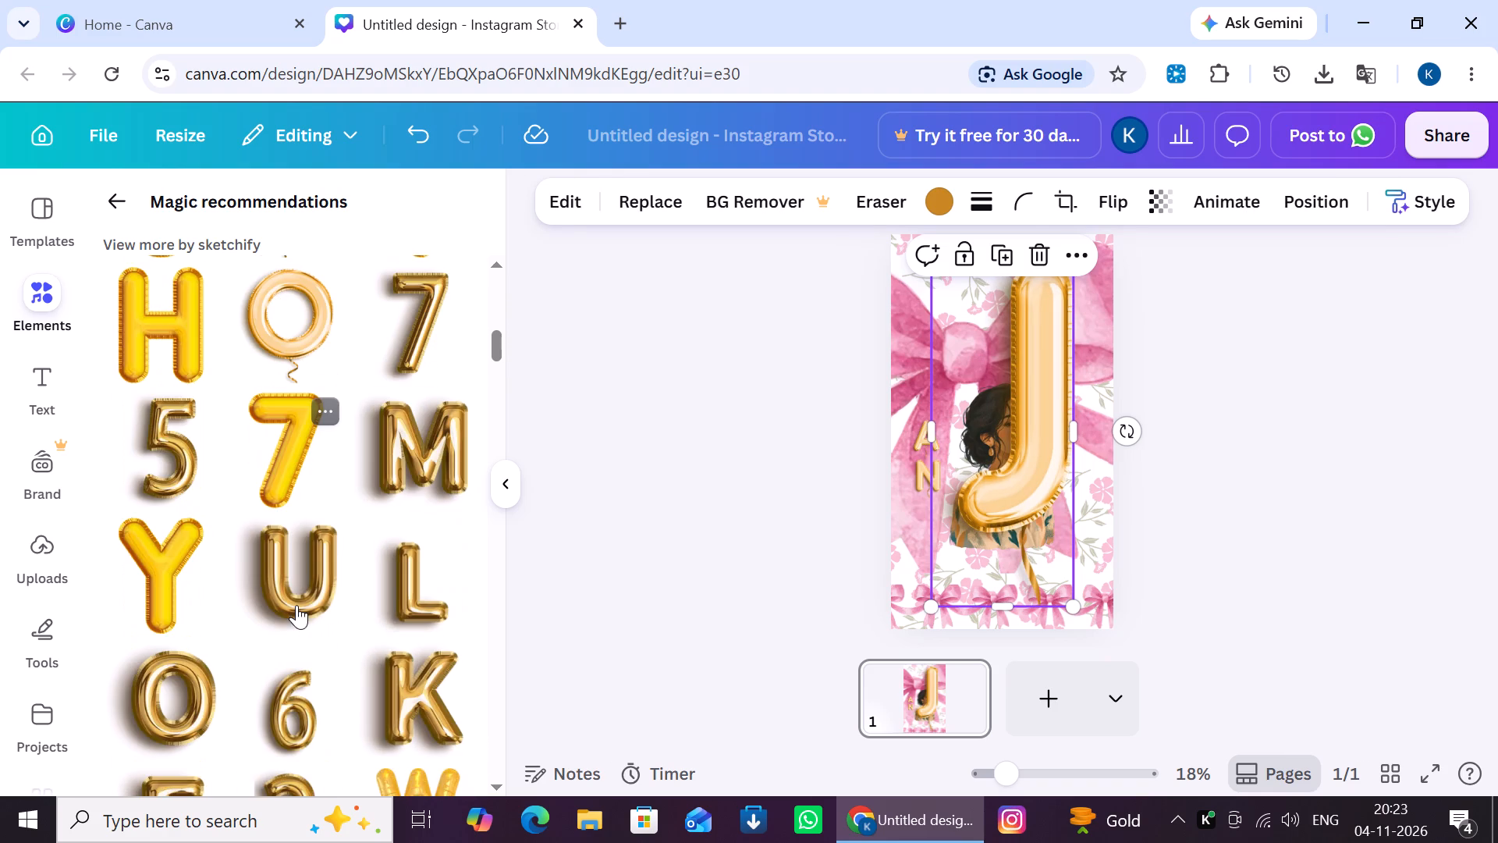
scroll(296, 605, "up", 3)
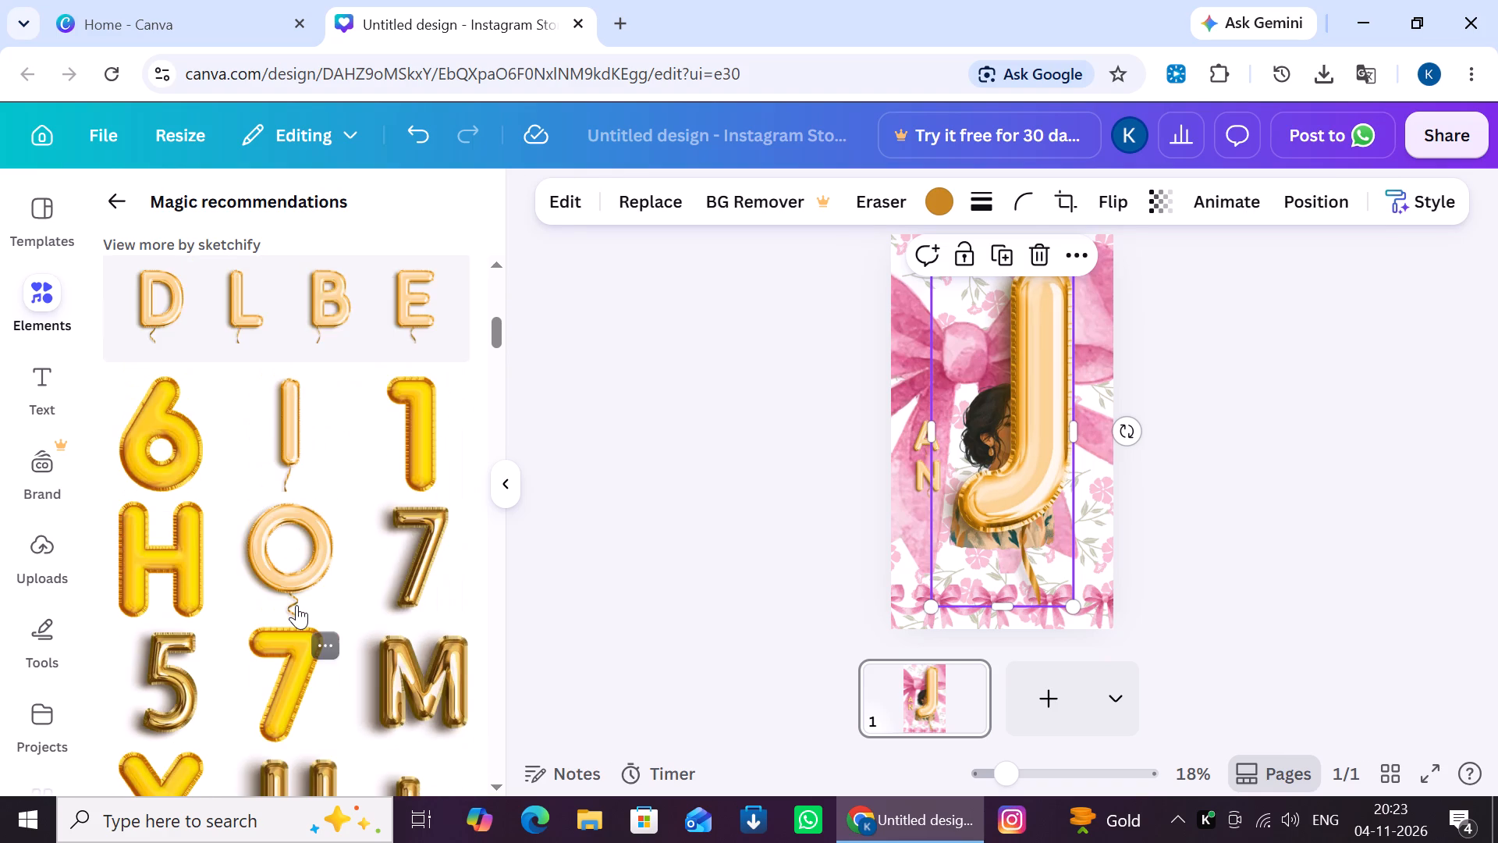
scroll(296, 605, "down", 8)
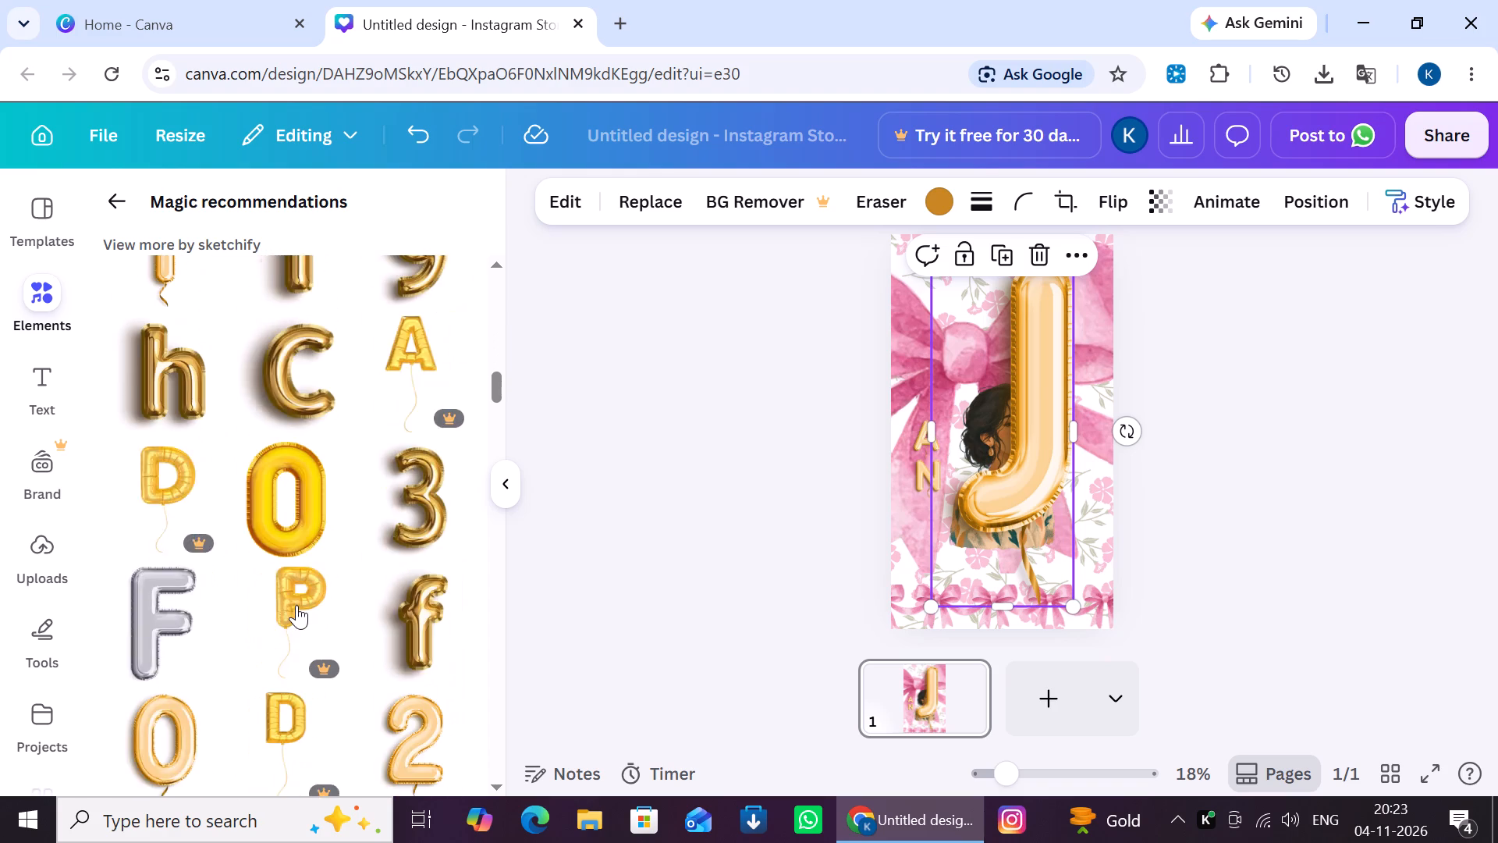
scroll(296, 605, "down", 5)
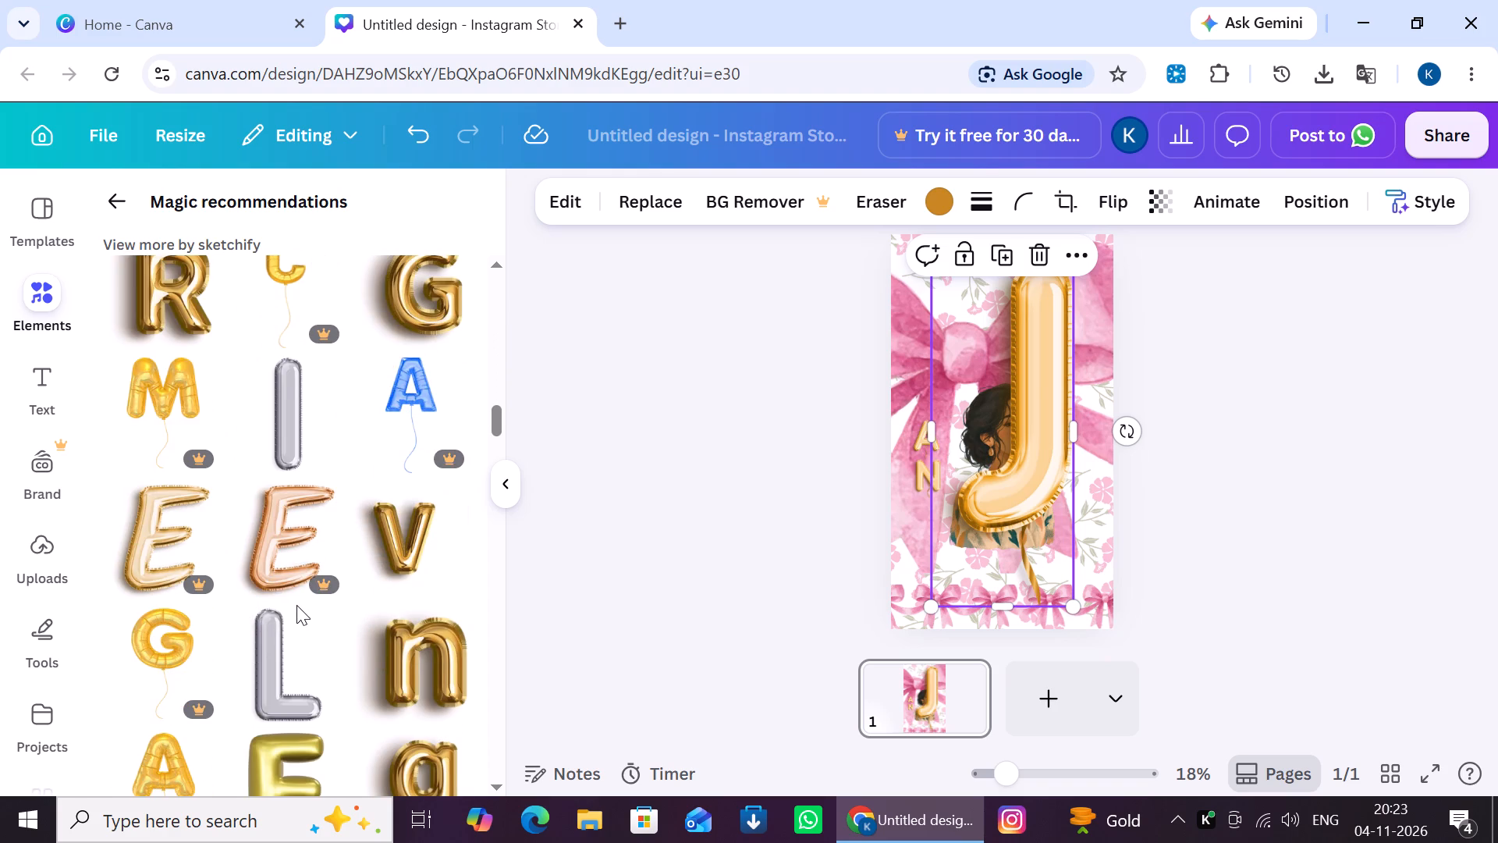
scroll(296, 605, "down", 8)
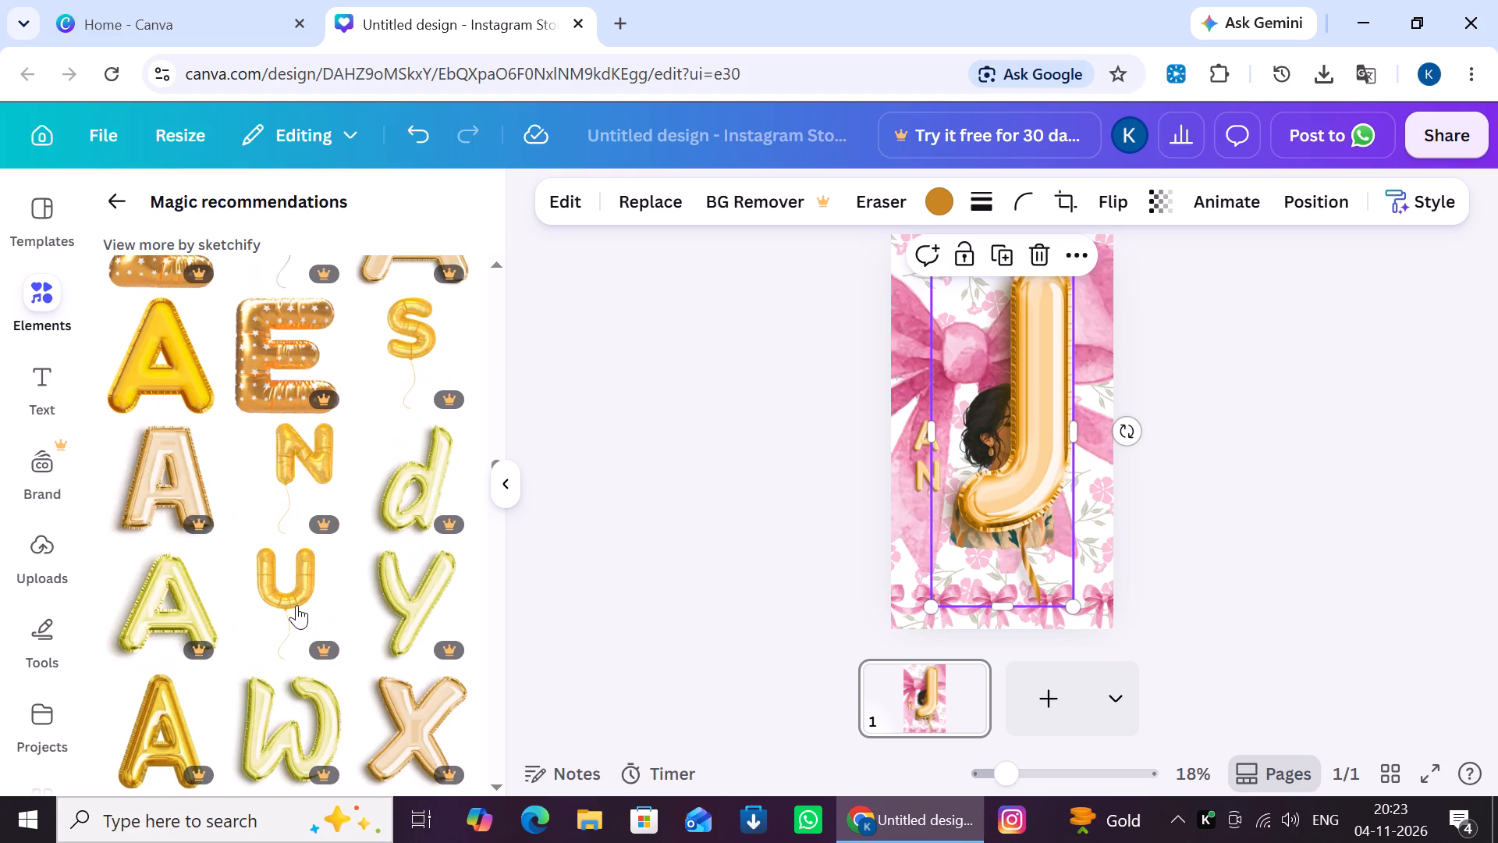
scroll(296, 605, "down", 1)
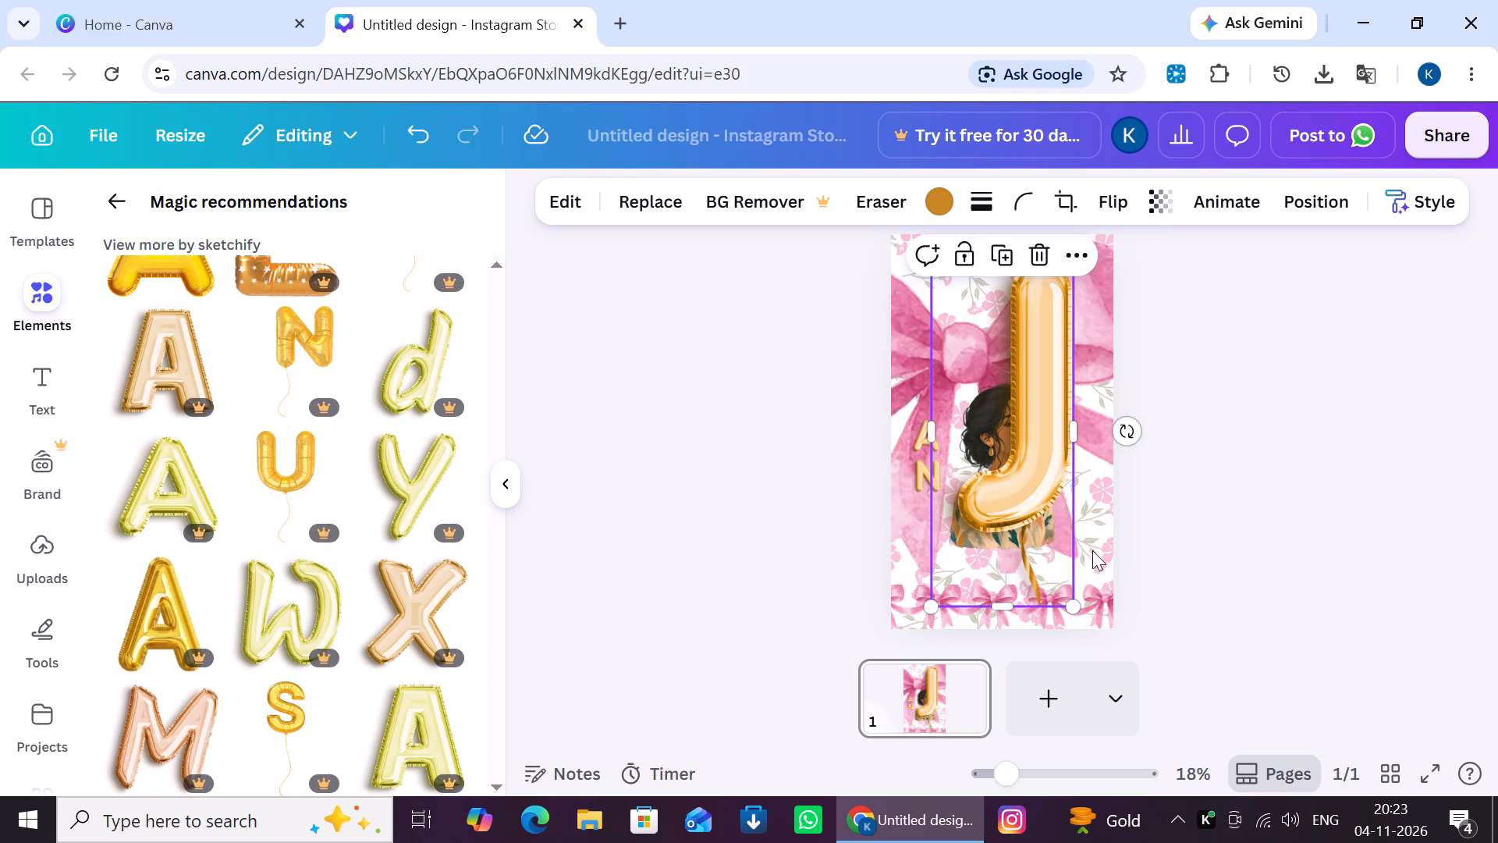
Shrink the golden balloon letter J and place it directly below the N, in line with the vertical lettering.
left_click_drag(1056, 595, 1031, 564)
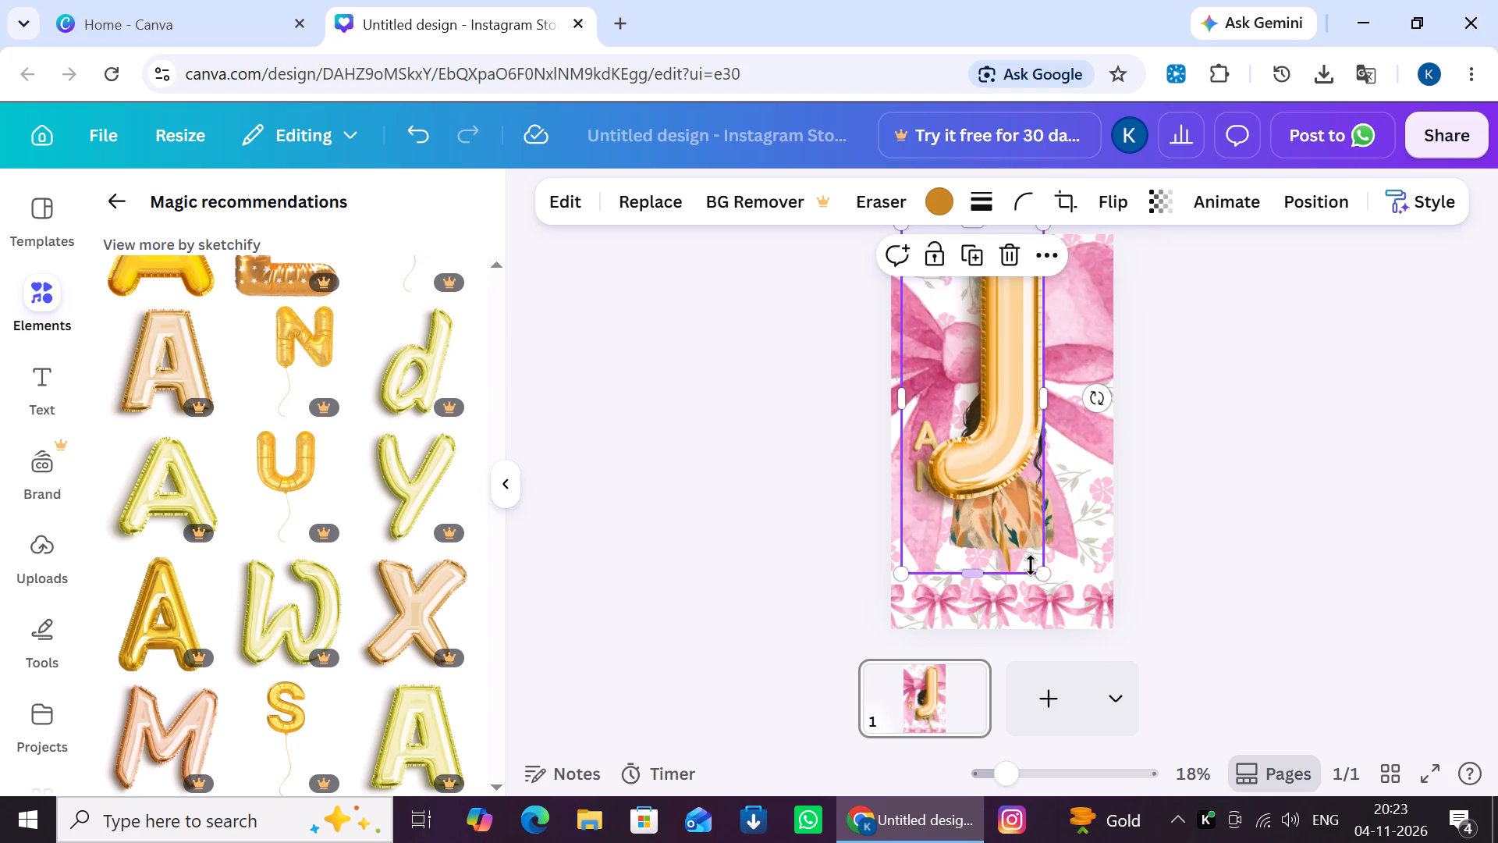
left_click_drag(1048, 574, 939, 405)
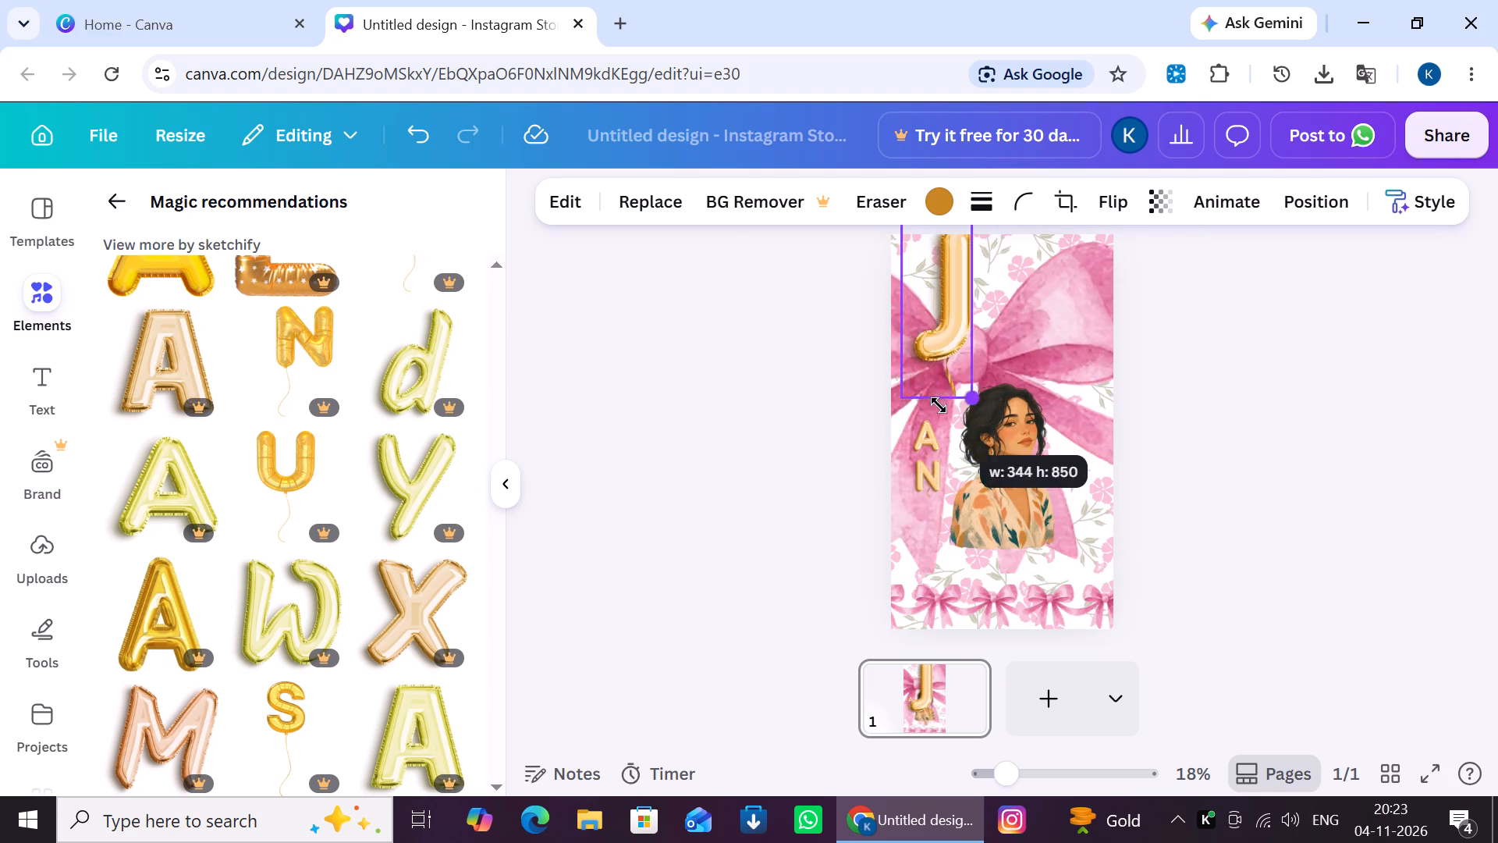
left_click_drag(939, 405, 918, 358)
left_click_drag(921, 279, 939, 473)
left_click(974, 545)
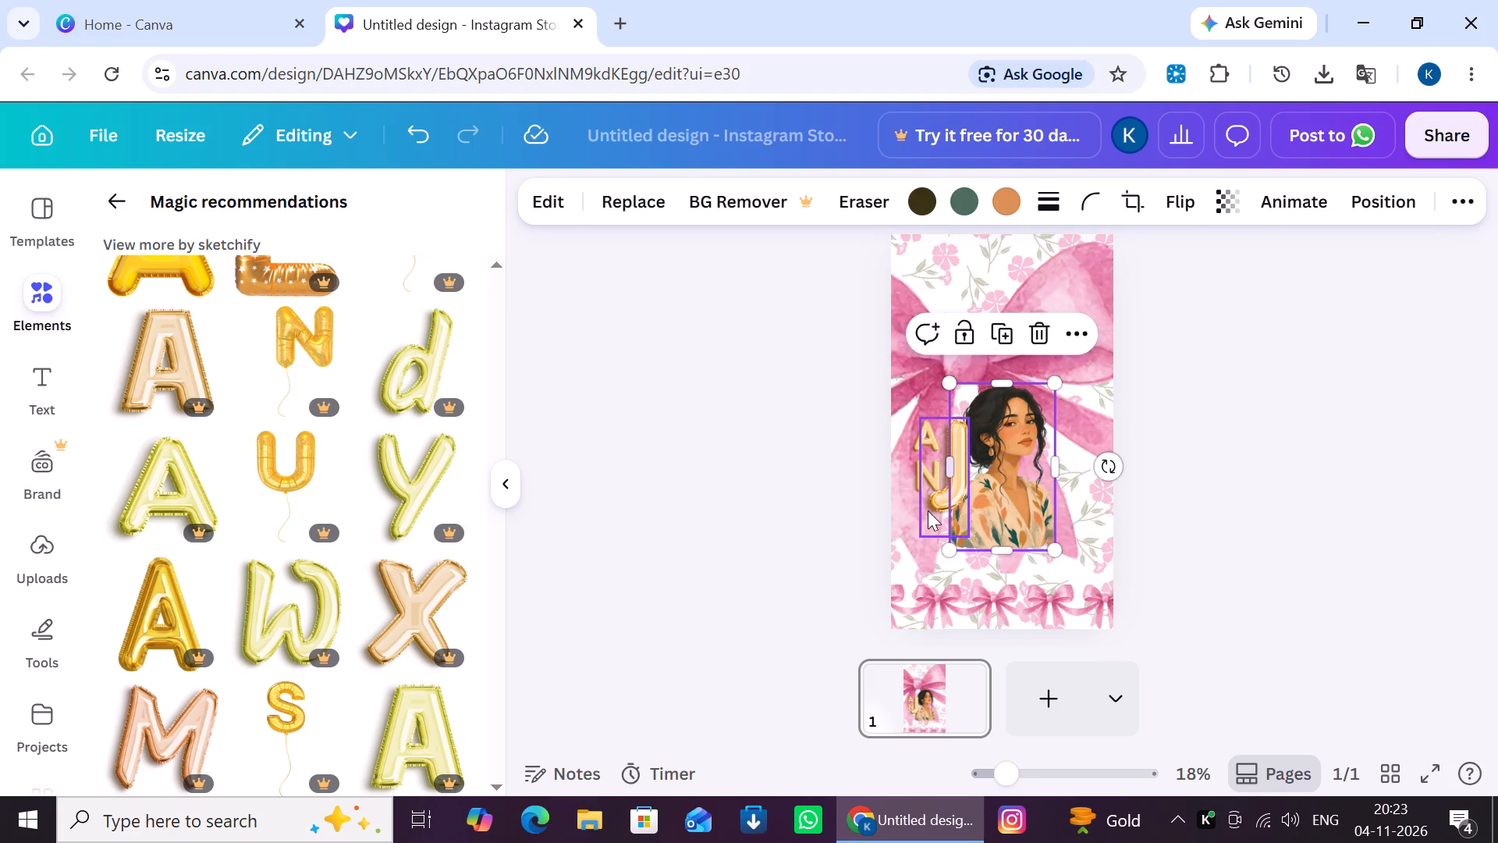
left_click(932, 502)
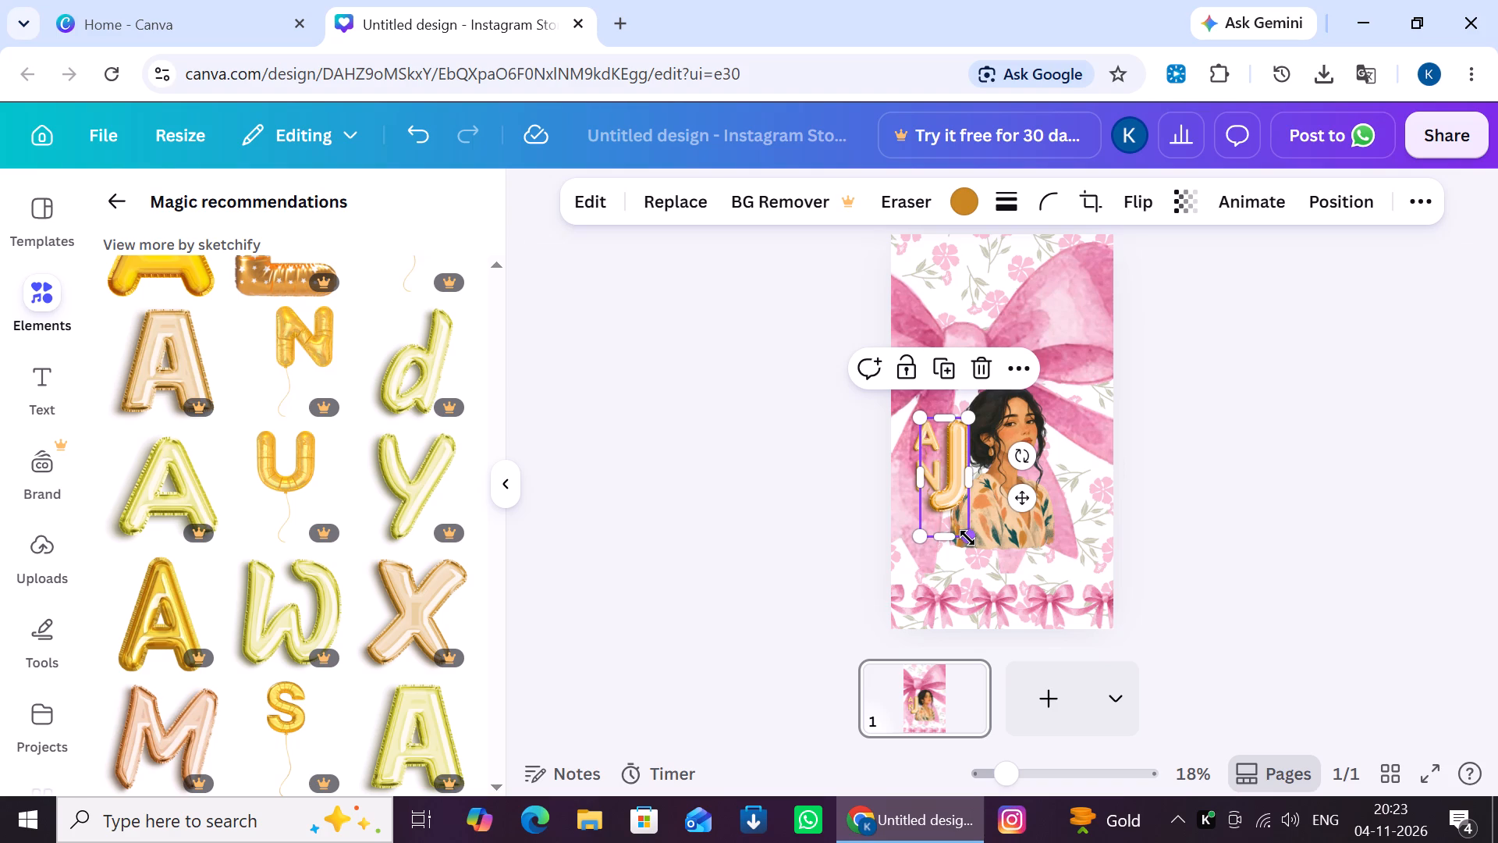
left_click_drag(967, 538, 945, 476)
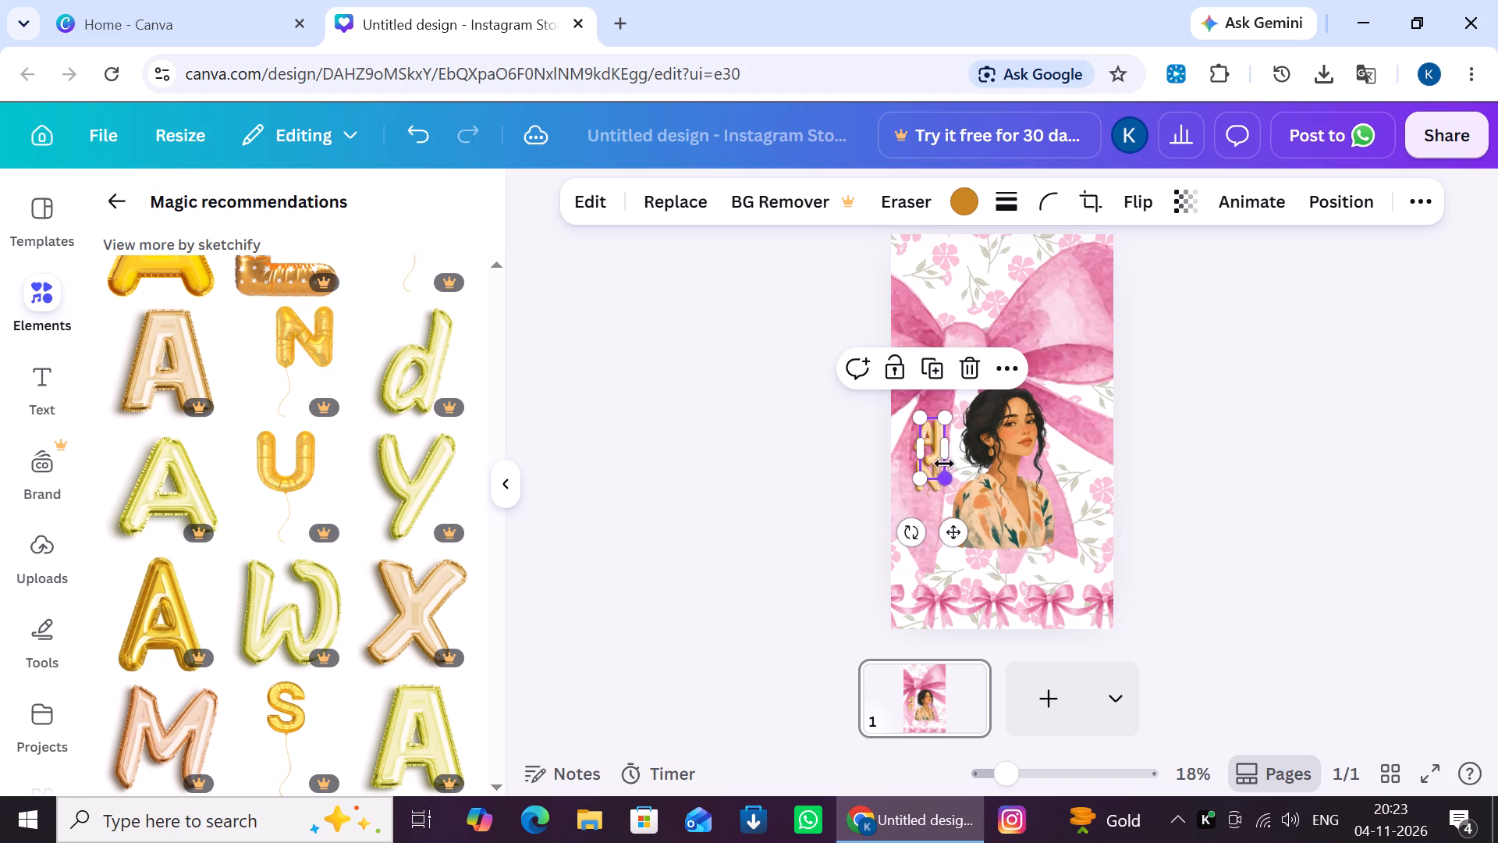
left_click_drag(950, 535, 948, 575)
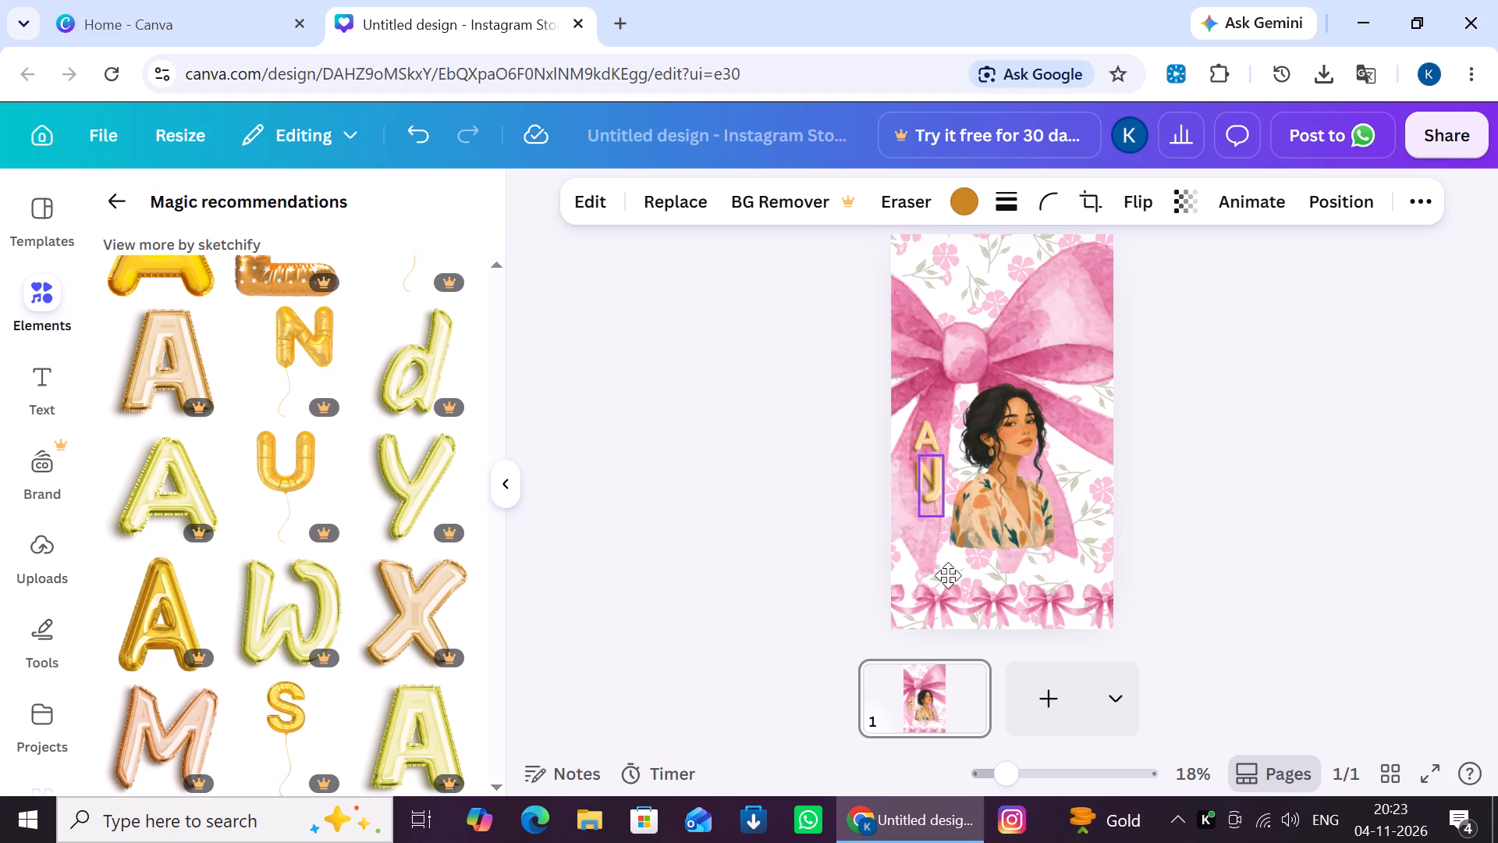
left_click_drag(948, 575, 944, 609)
left_click_drag(937, 555, 934, 552)
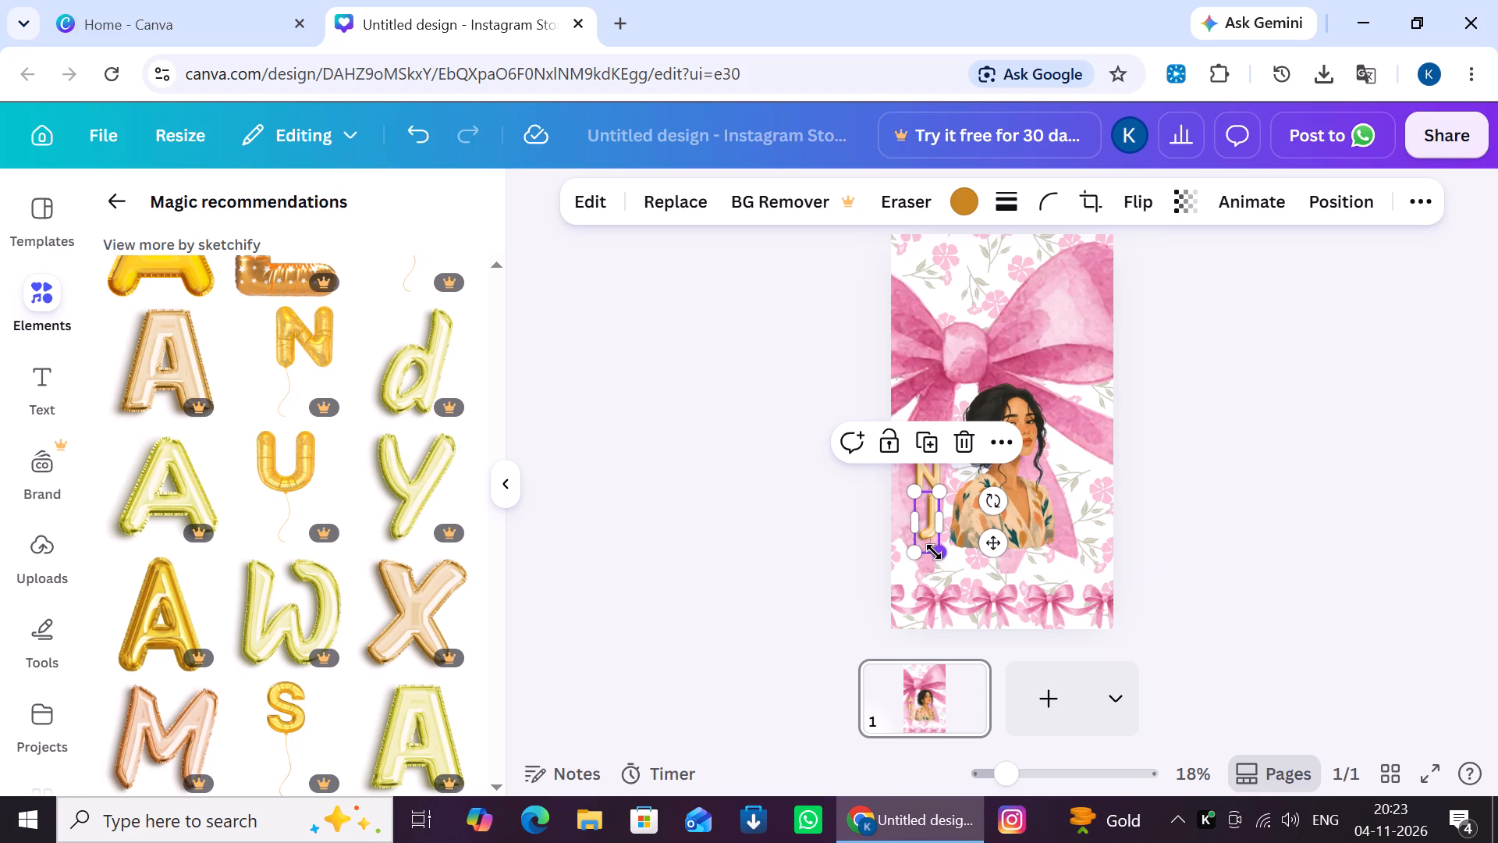
left_click_drag(934, 552, 939, 546)
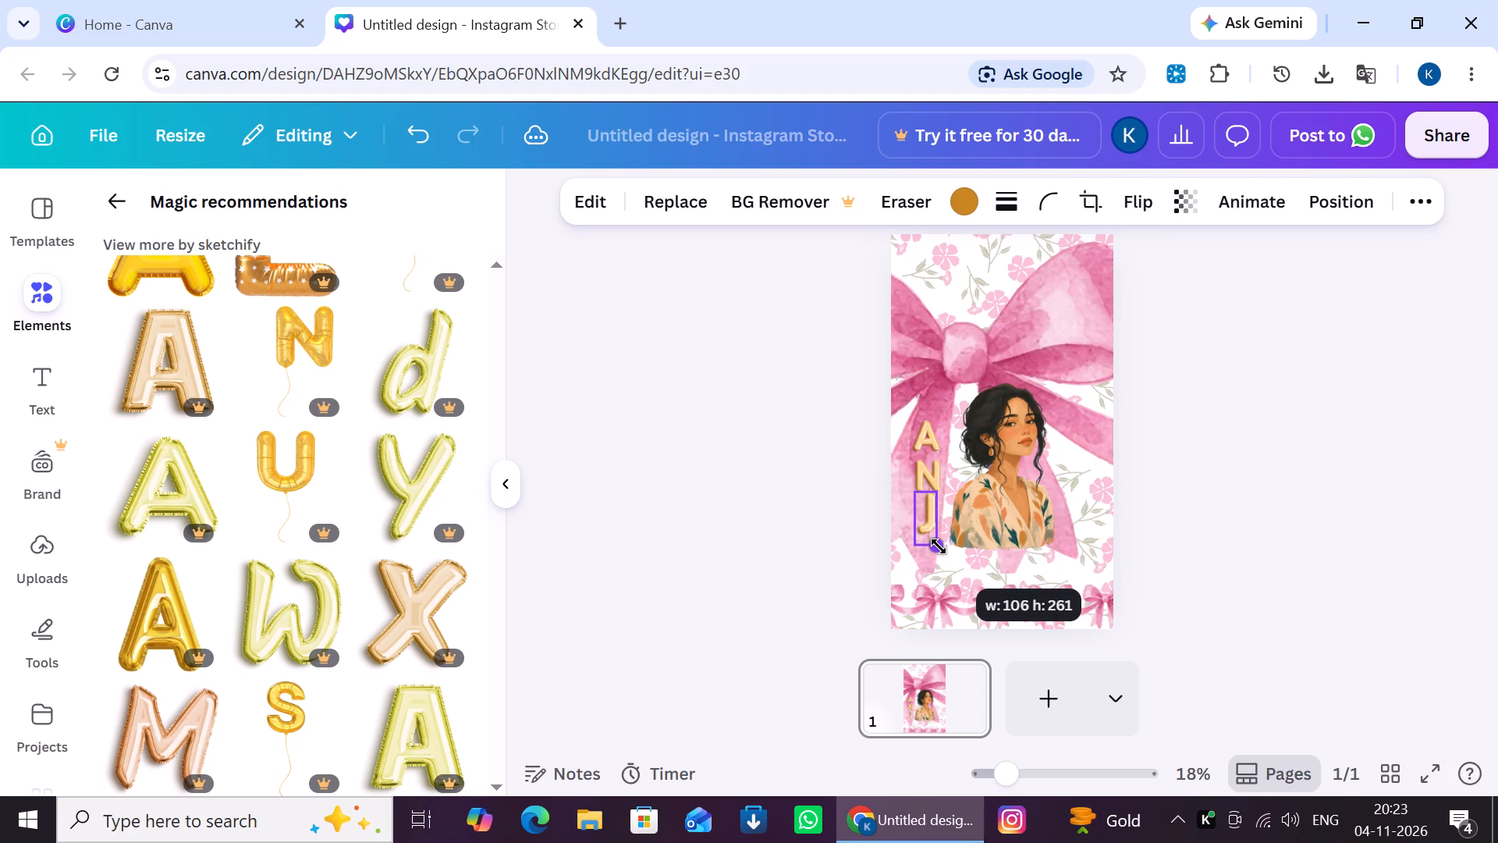
left_click_drag(939, 546, 939, 538)
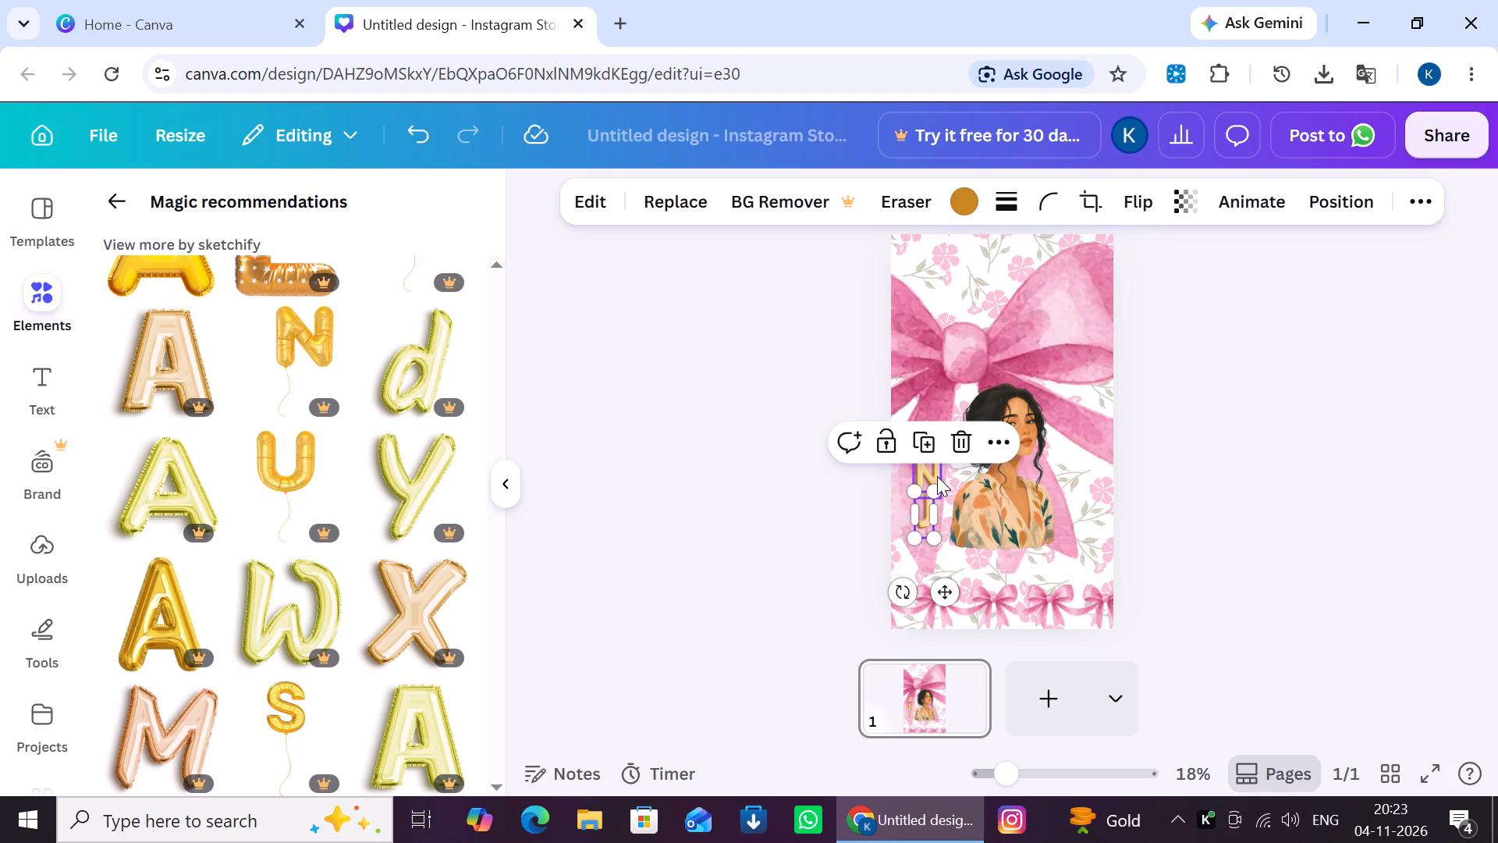
Shift the woman's portrait slightly closer to the vertical balloon letters and deselect it.
left_click(935, 474)
left_click(953, 501)
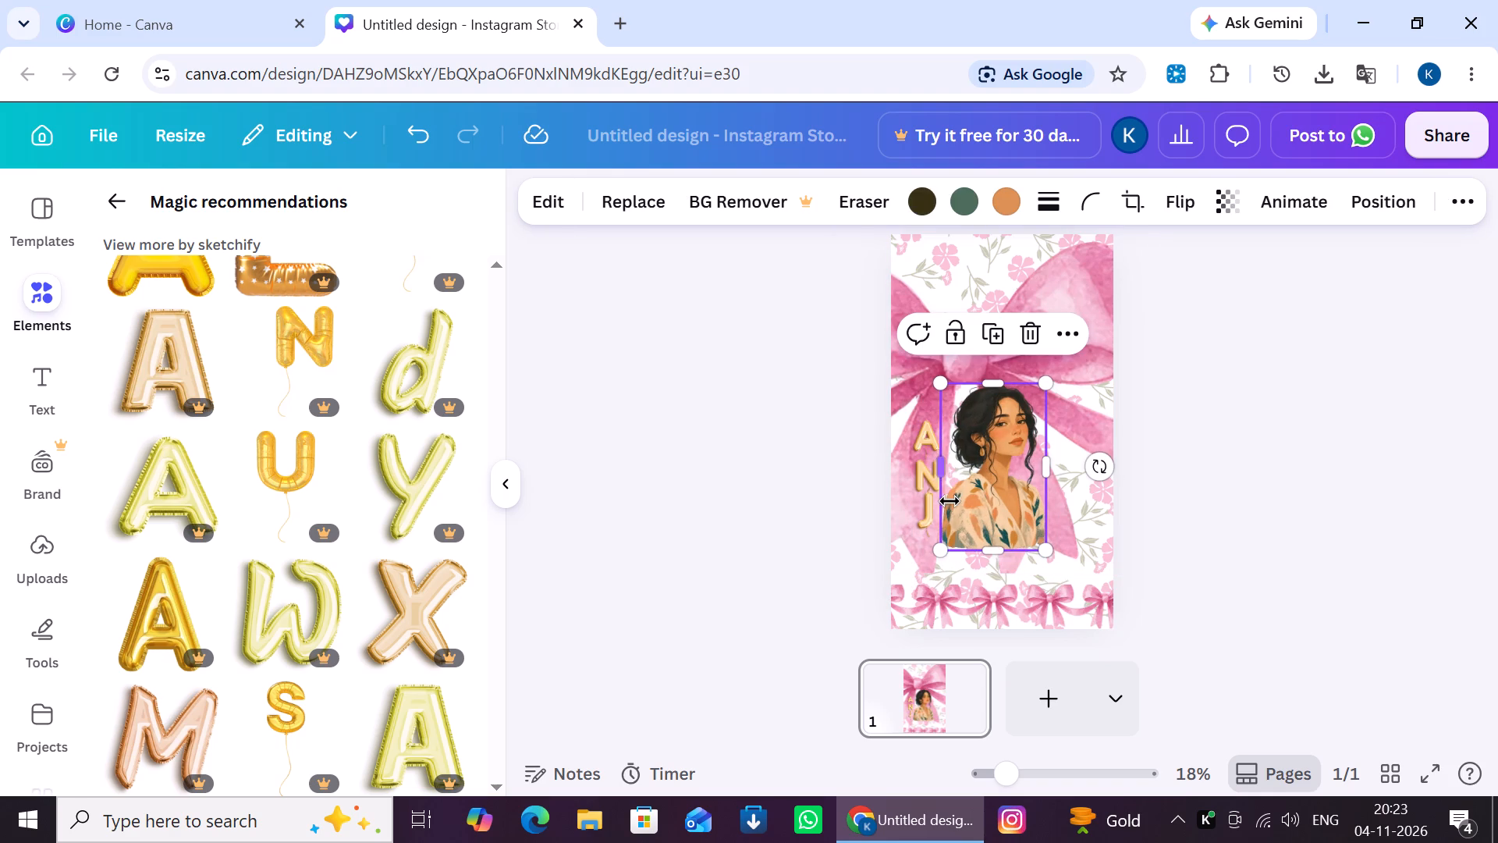
left_click(657, 509)
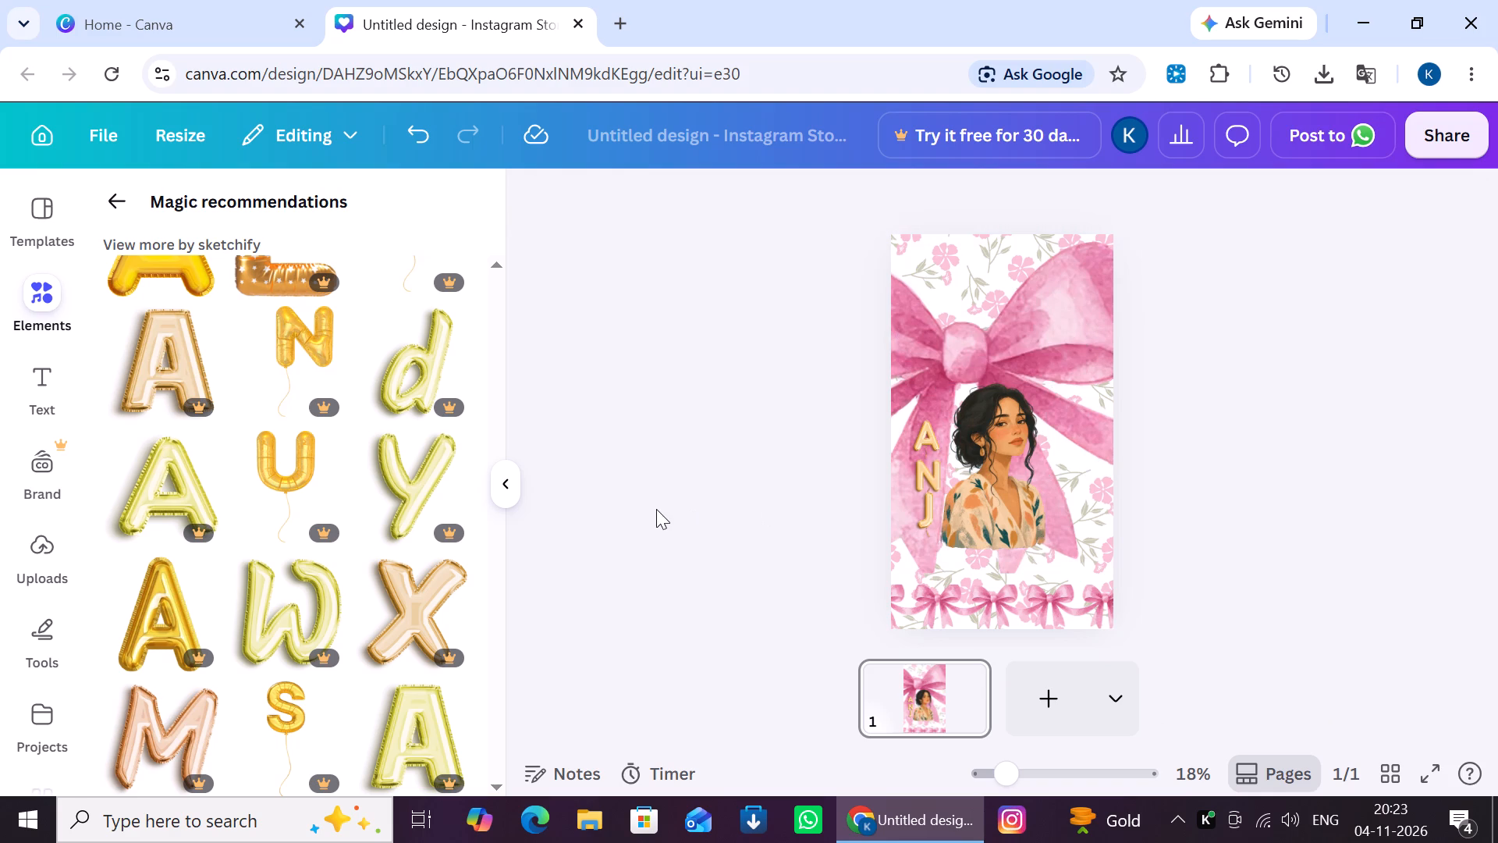
Delete the golden balloon letters J and A from the vertical lettering beside the portrait.
left_click(918, 503)
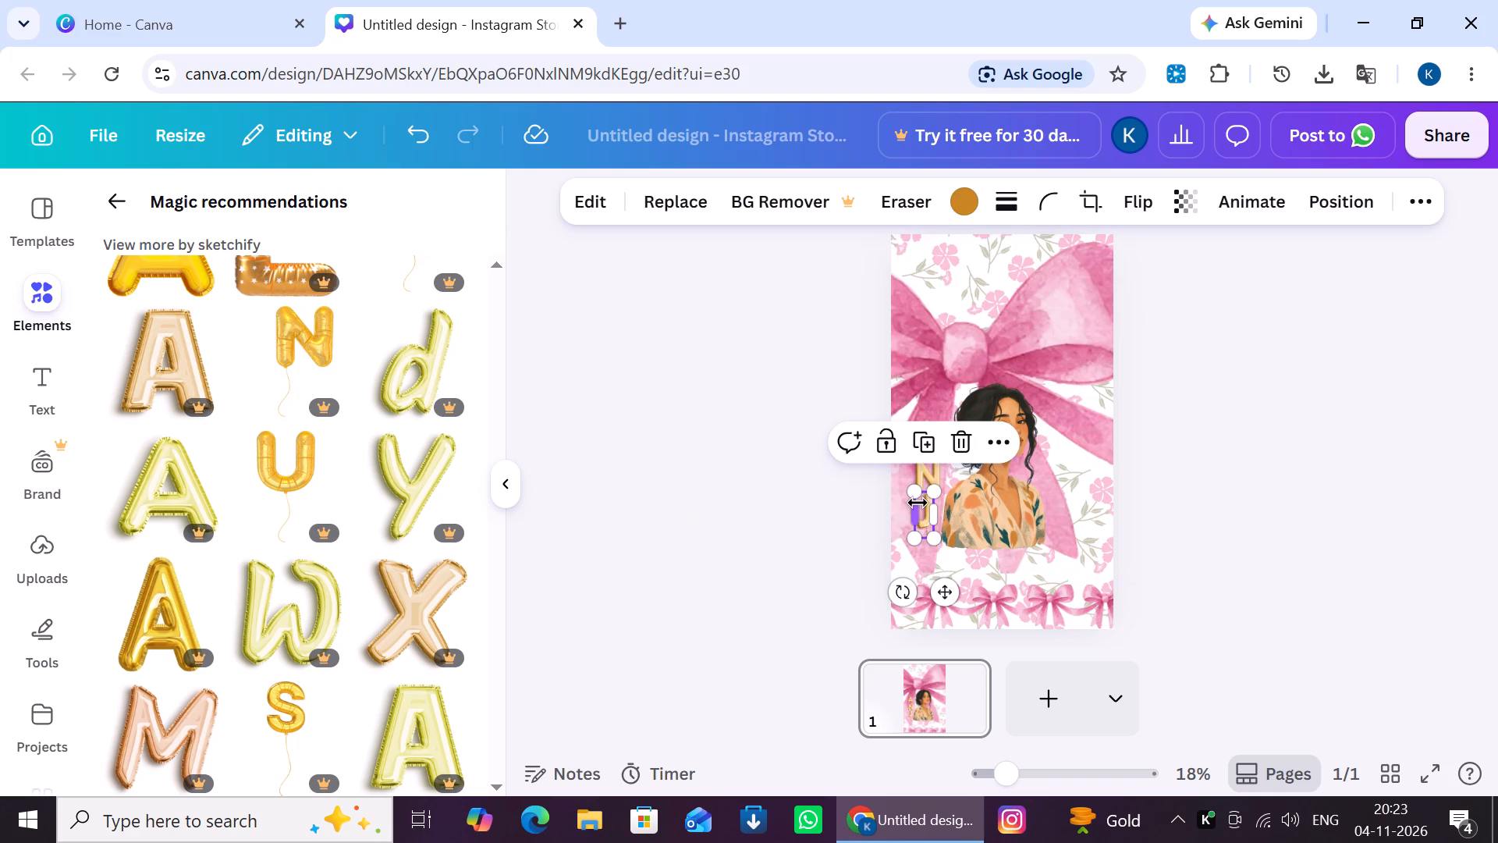
left_click(606, 184)
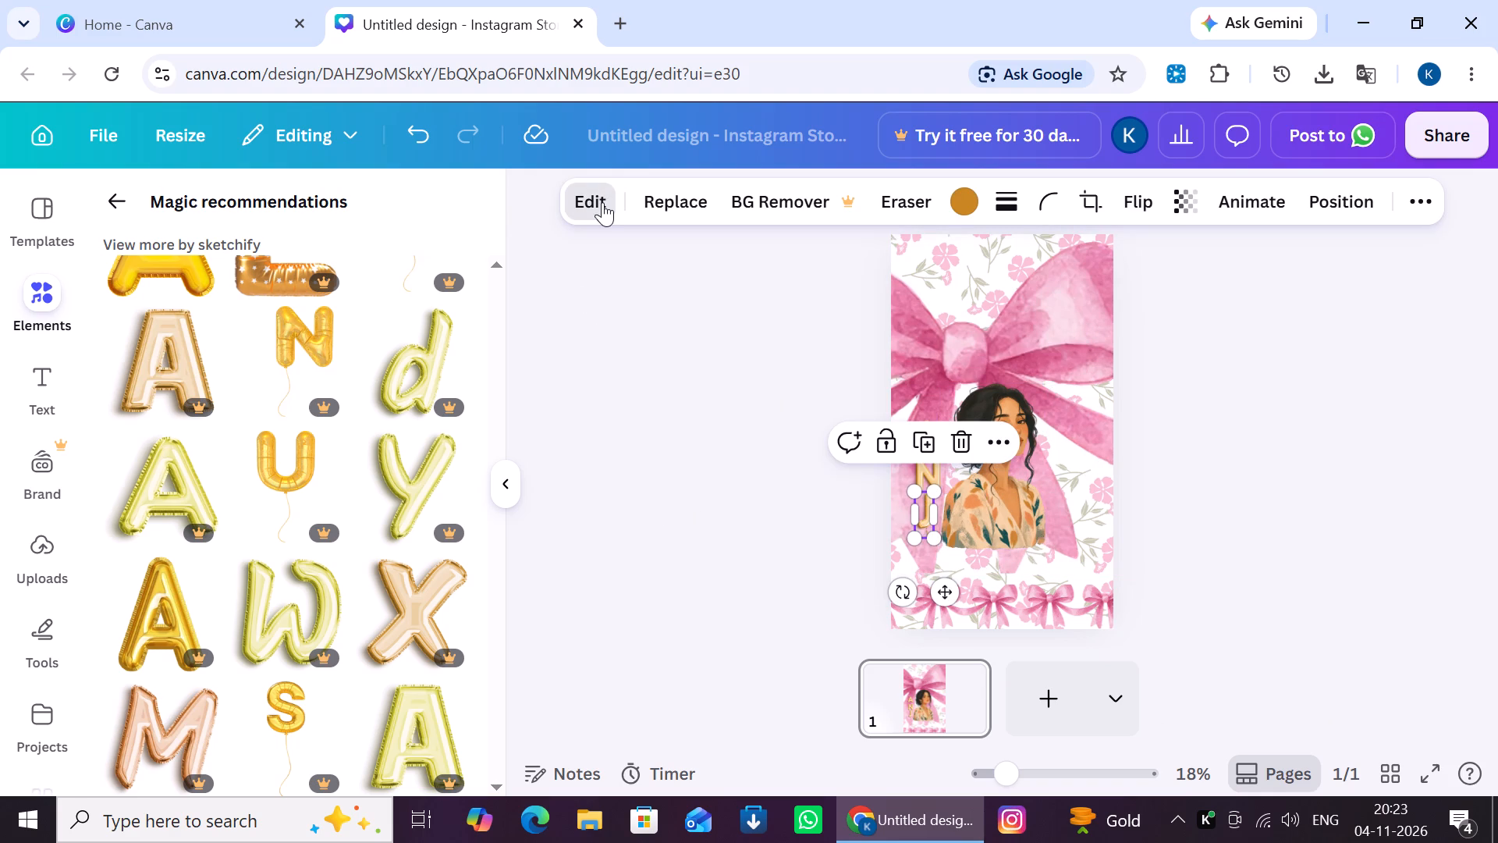
left_click(174, 318)
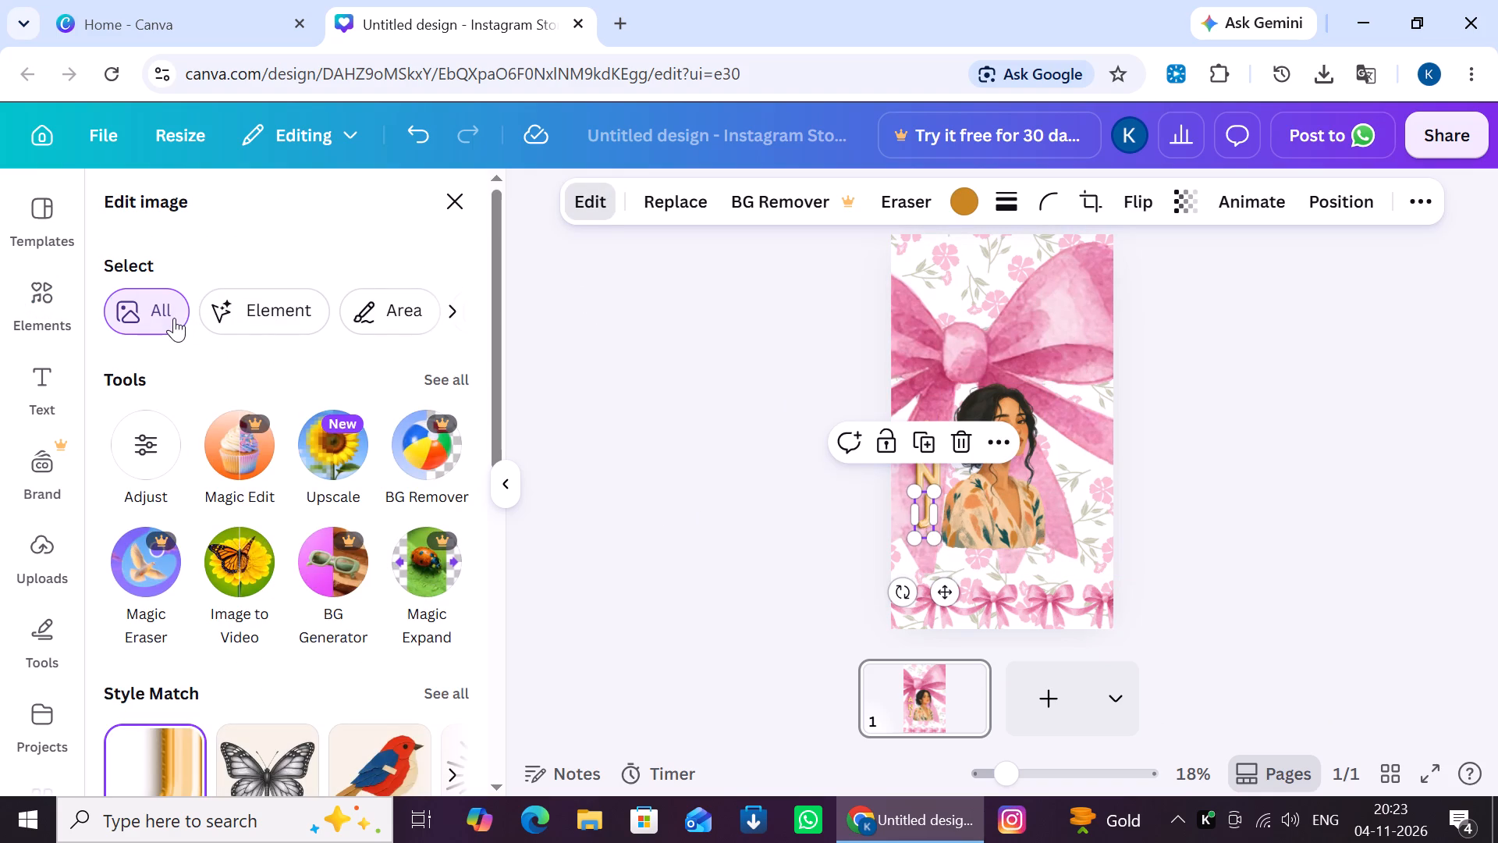
scroll(190, 518, "down", 8)
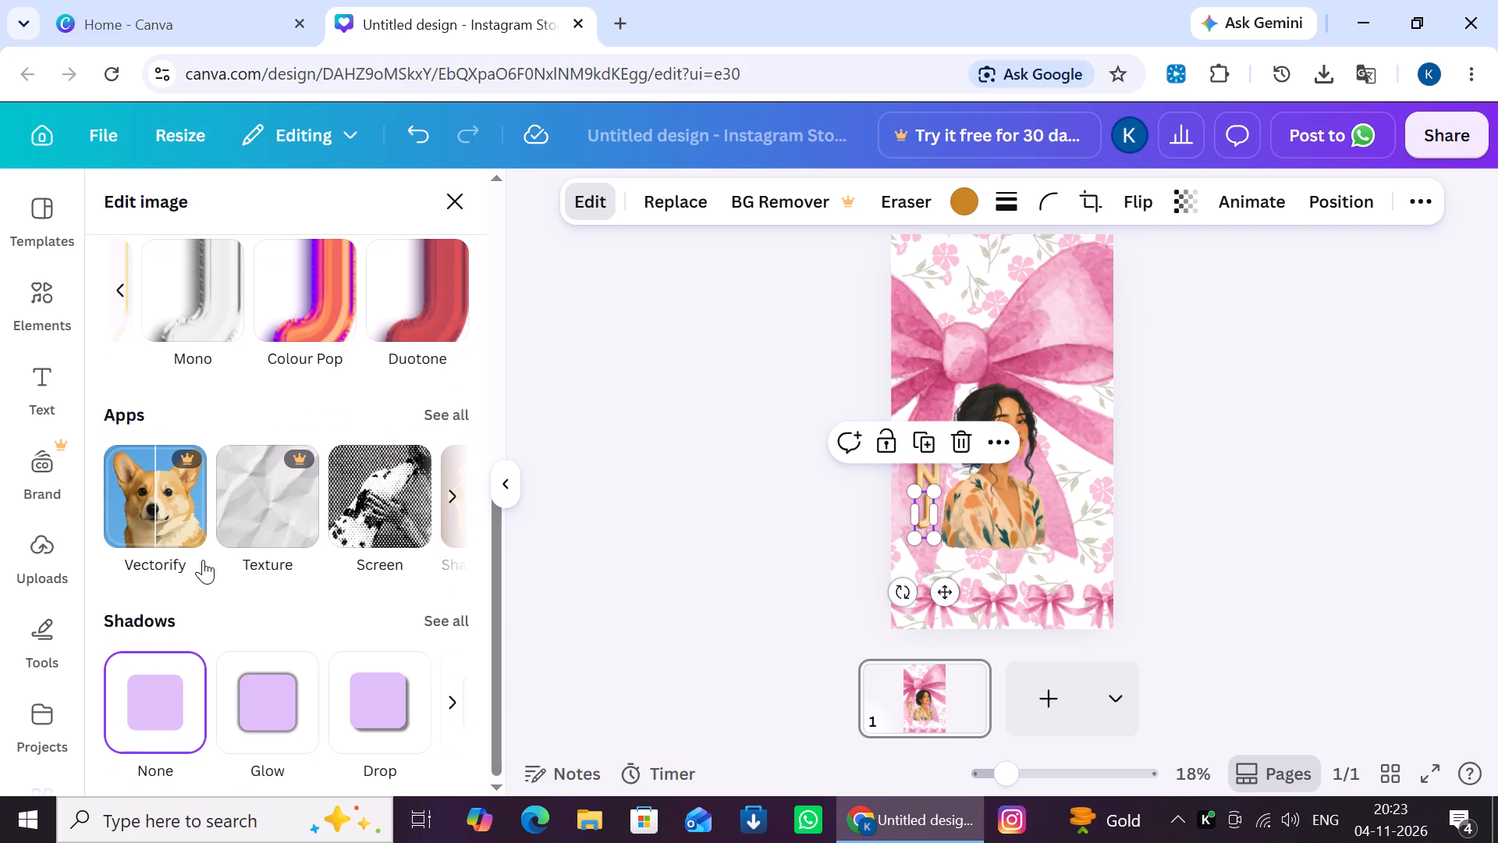
scroll(204, 560, "down", 4)
left_click(973, 445)
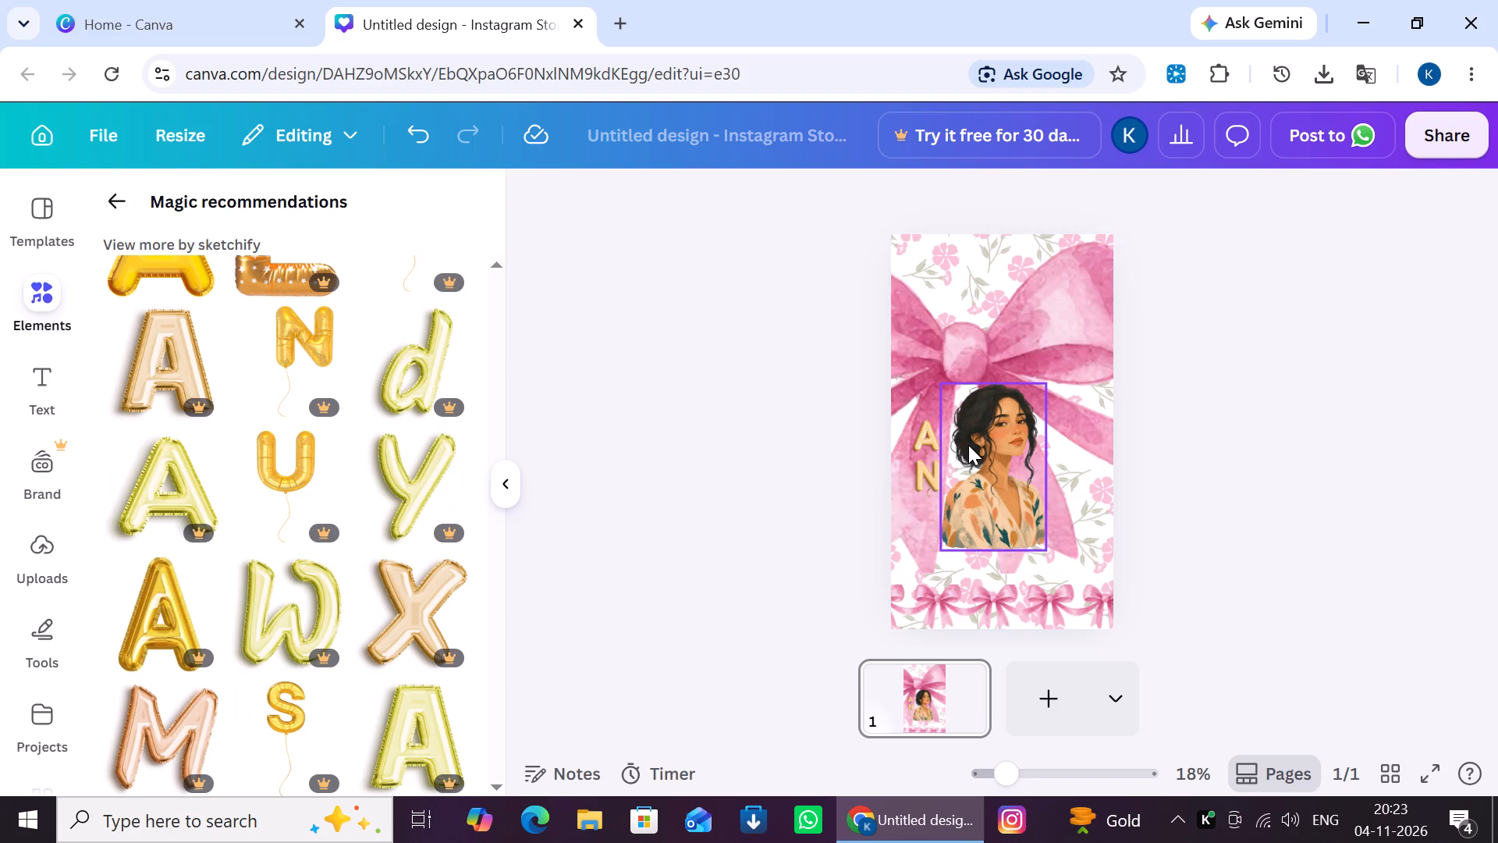
left_click(936, 444)
left_click(961, 378)
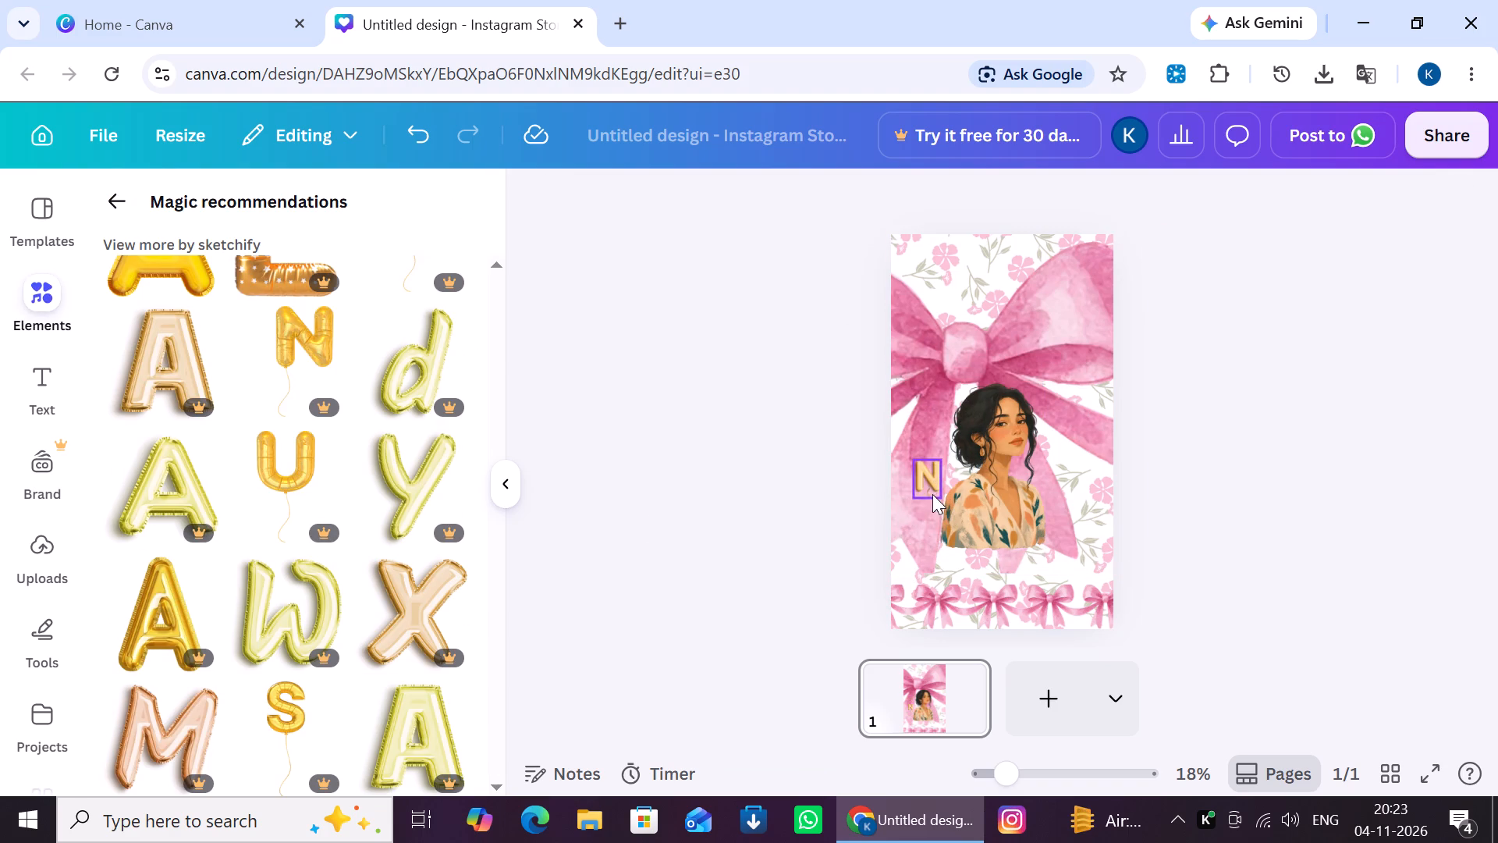
Copy the basic style of the golden balloon letter N and apply it to the large pink bow.
left_click(930, 479)
left_click(1003, 406)
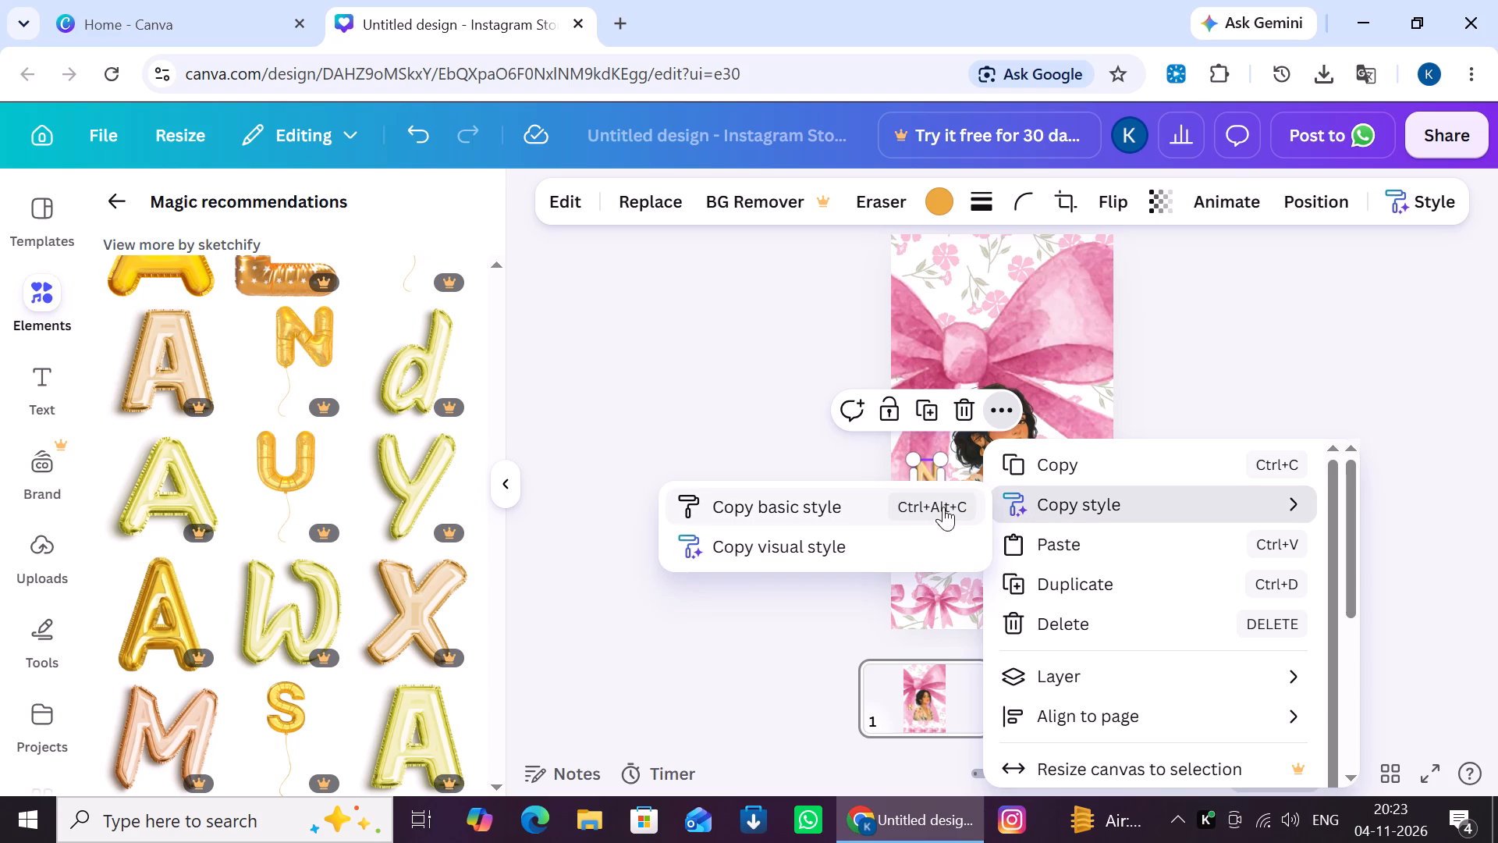
left_click(929, 507)
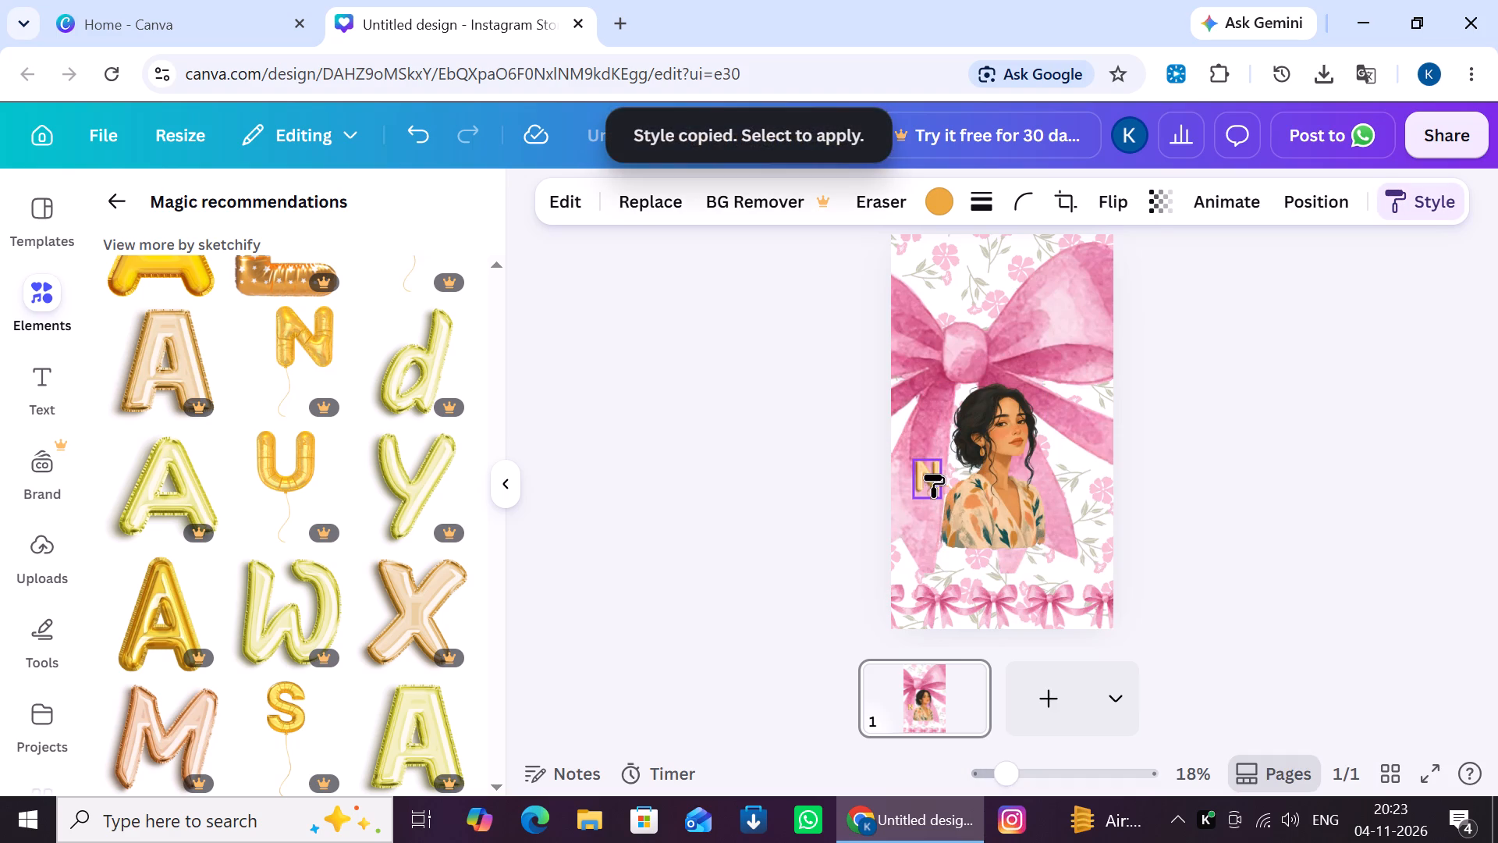
left_click(921, 350)
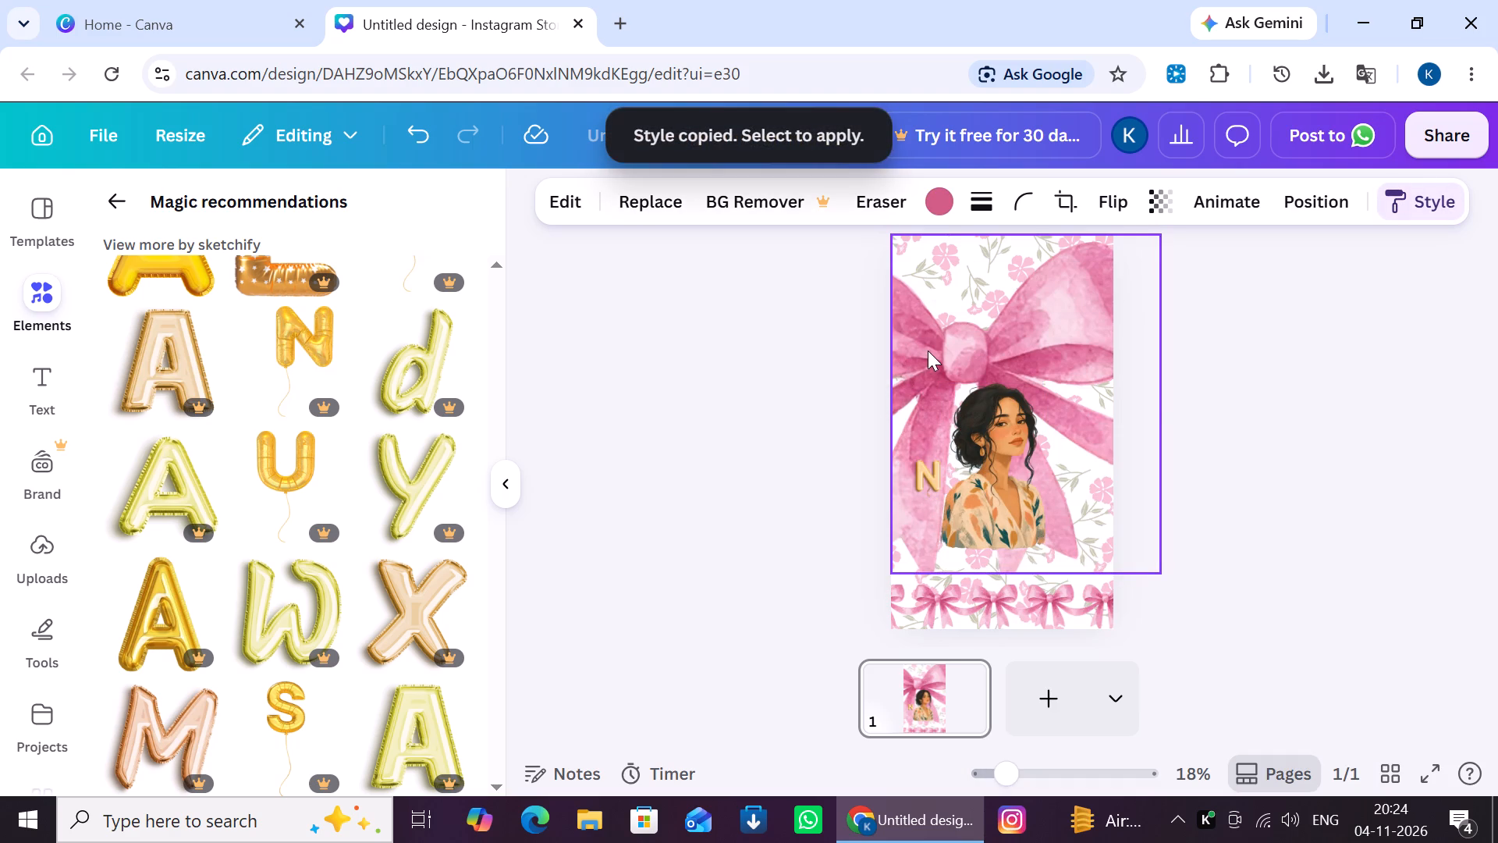
right_click(928, 350)
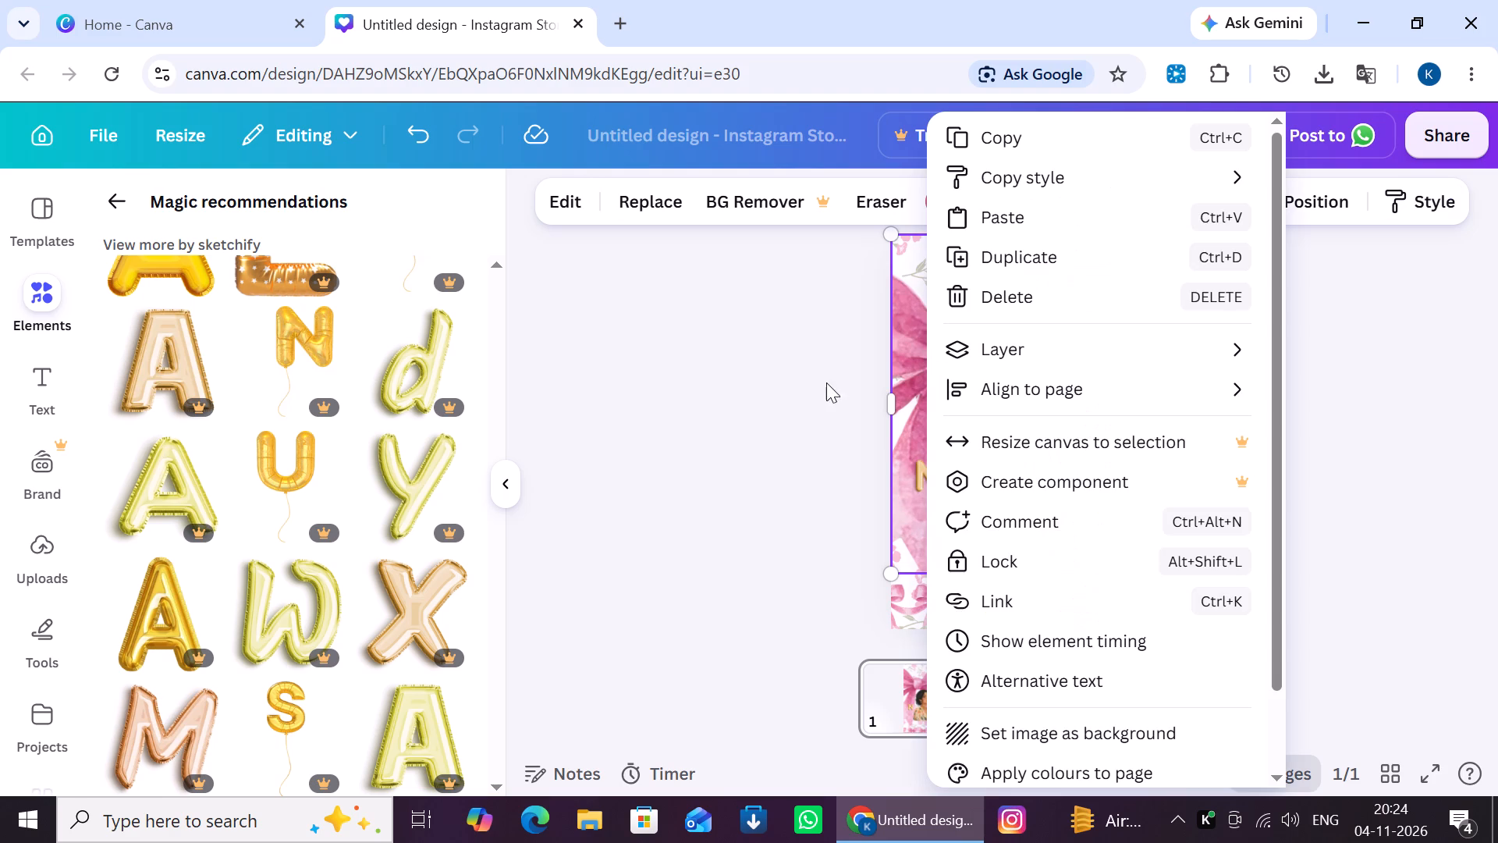
double_click(918, 472)
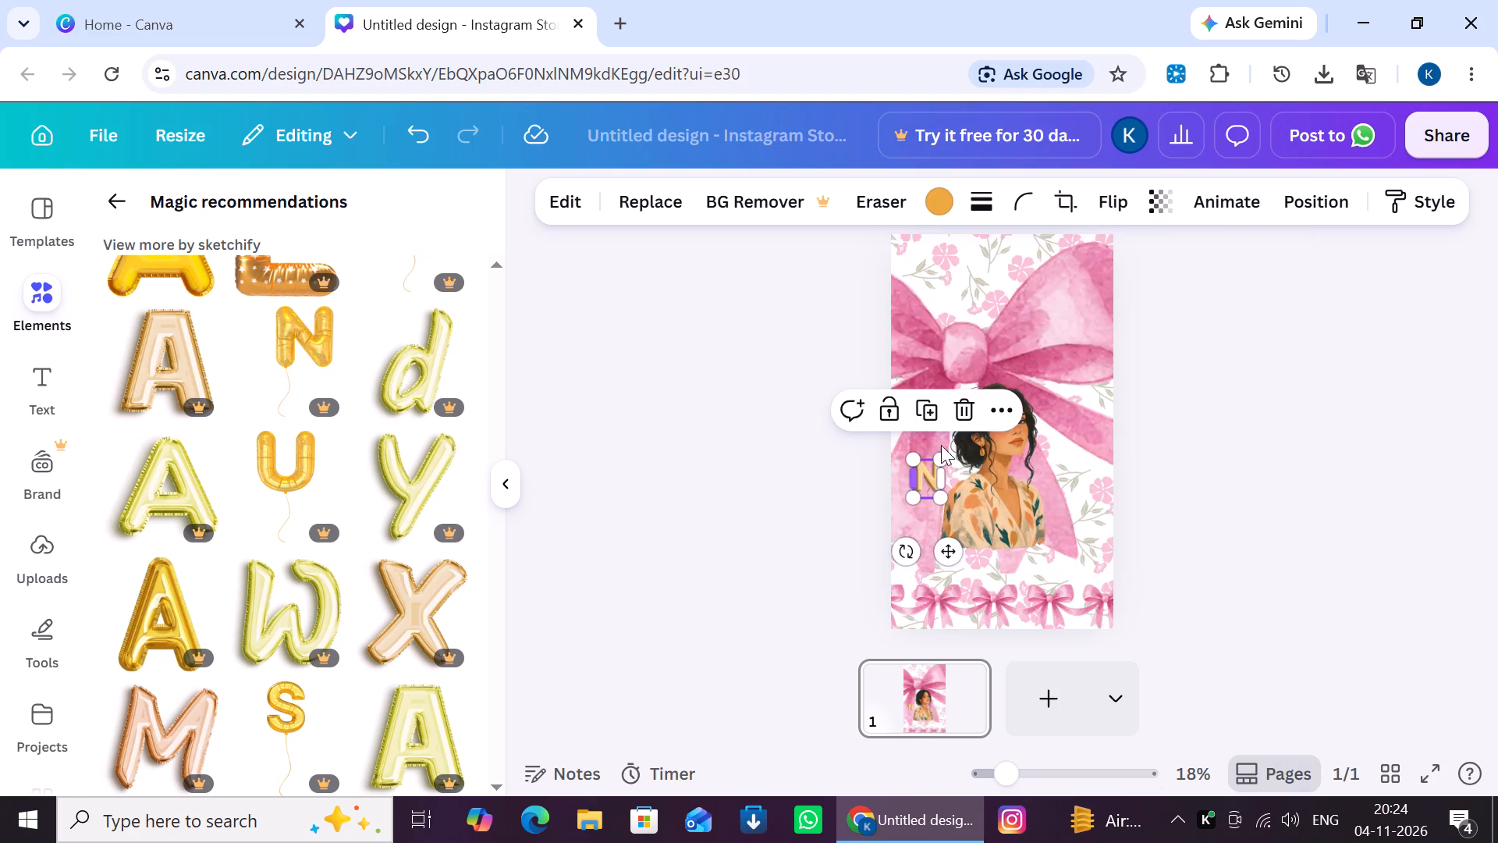
Add a new text box to the story, just below the golden balloon letter N.
left_click(116, 205)
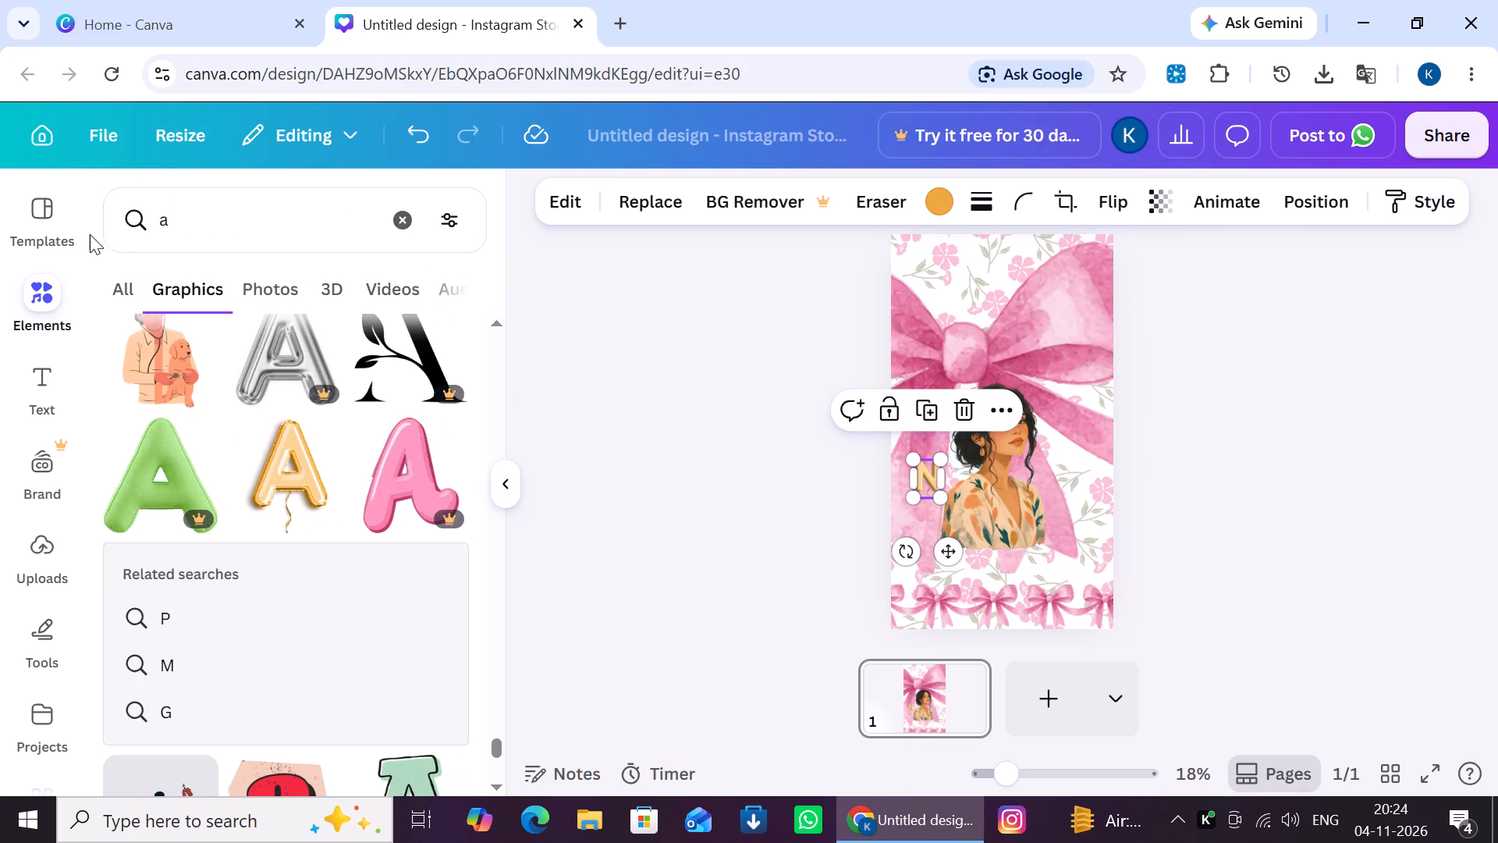
left_click(37, 357)
left_click(222, 247)
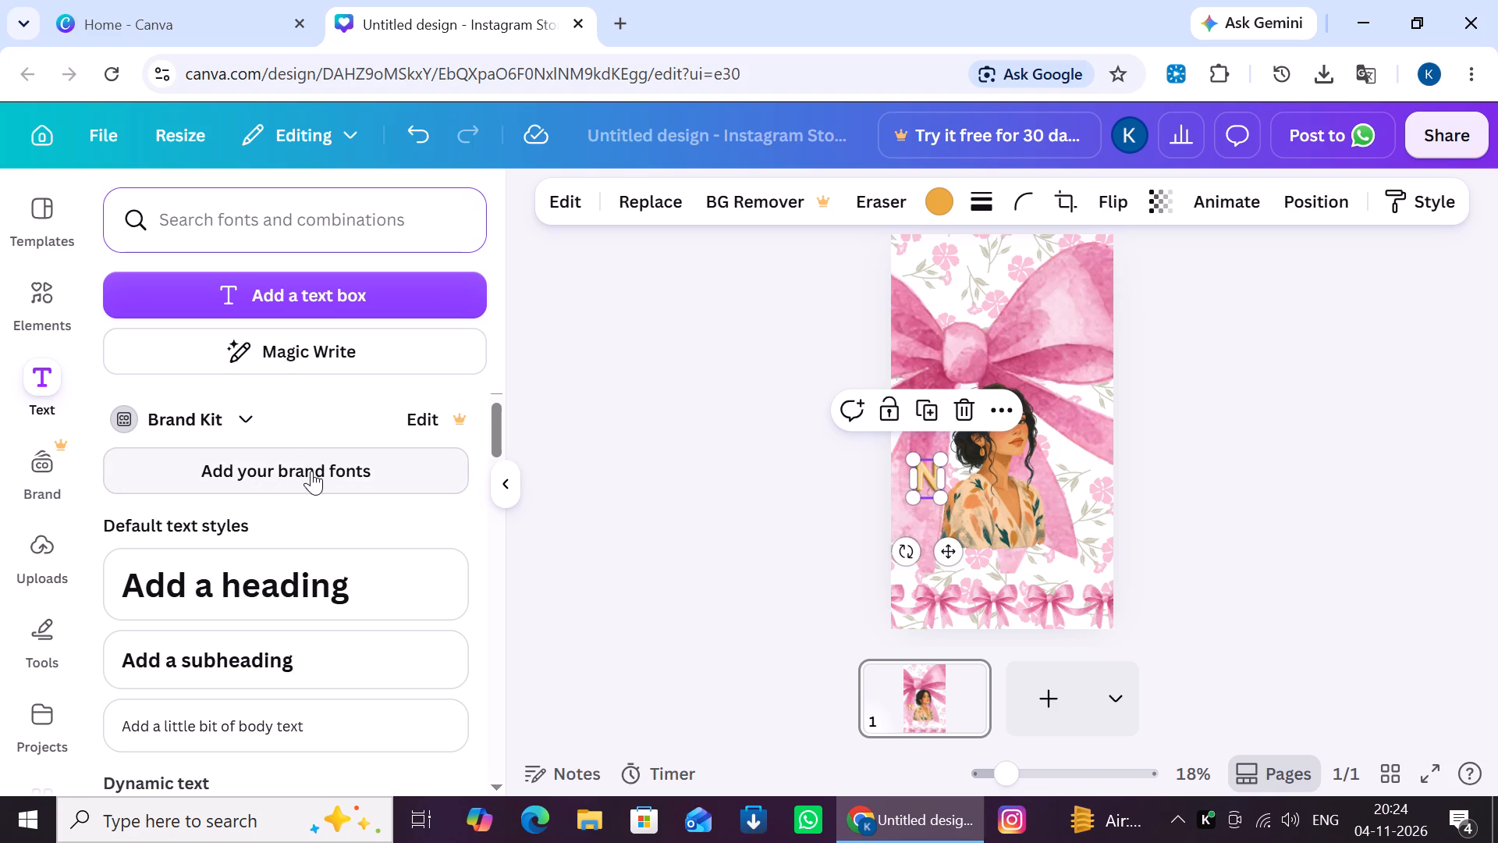
left_click(323, 291)
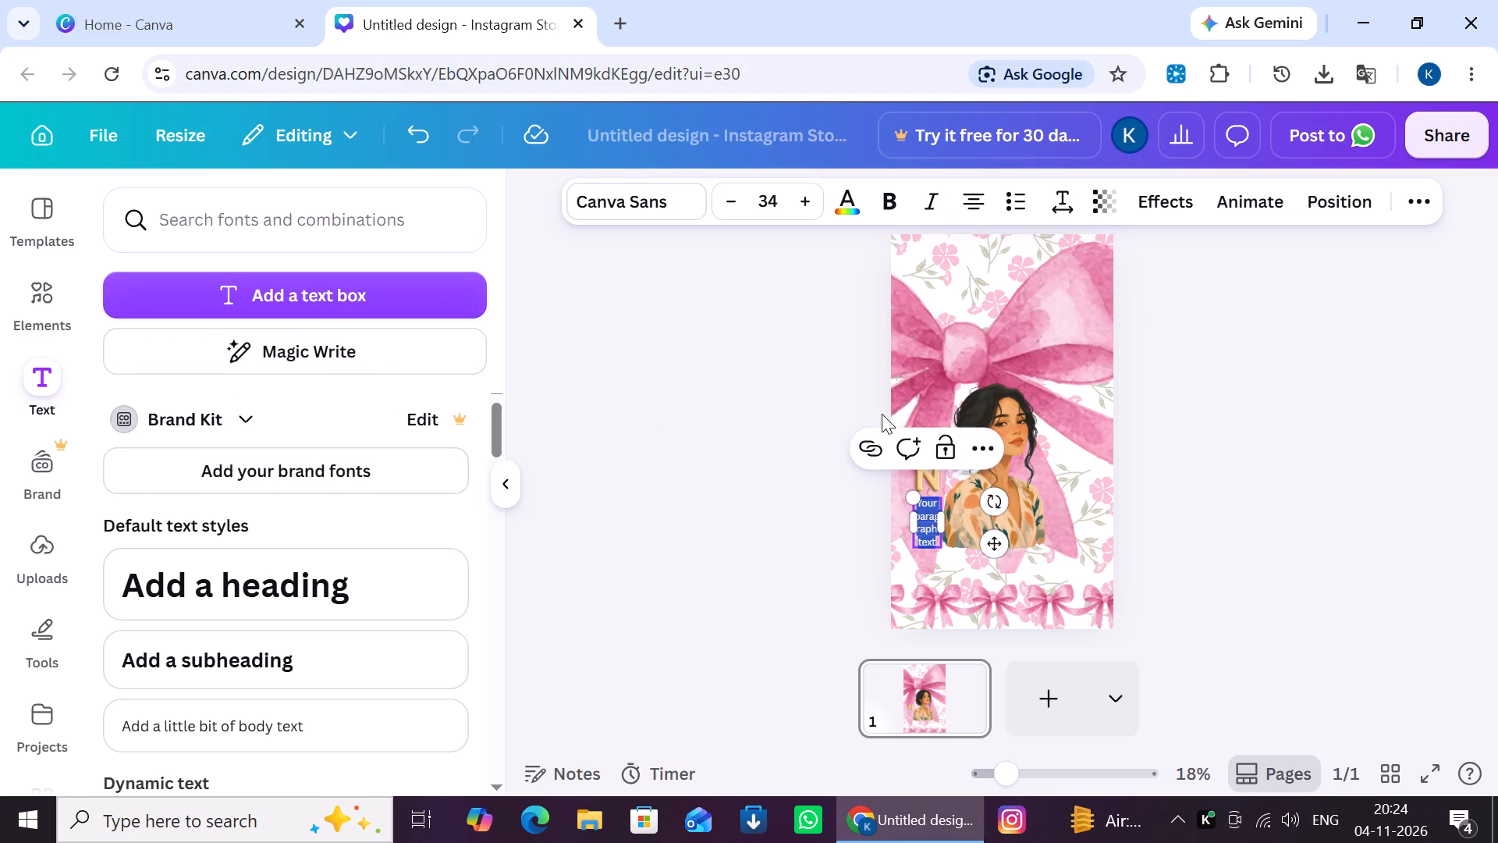
Clear the placeholder paragraph text from the new text box below the balloon letter N.
double_click(916, 523)
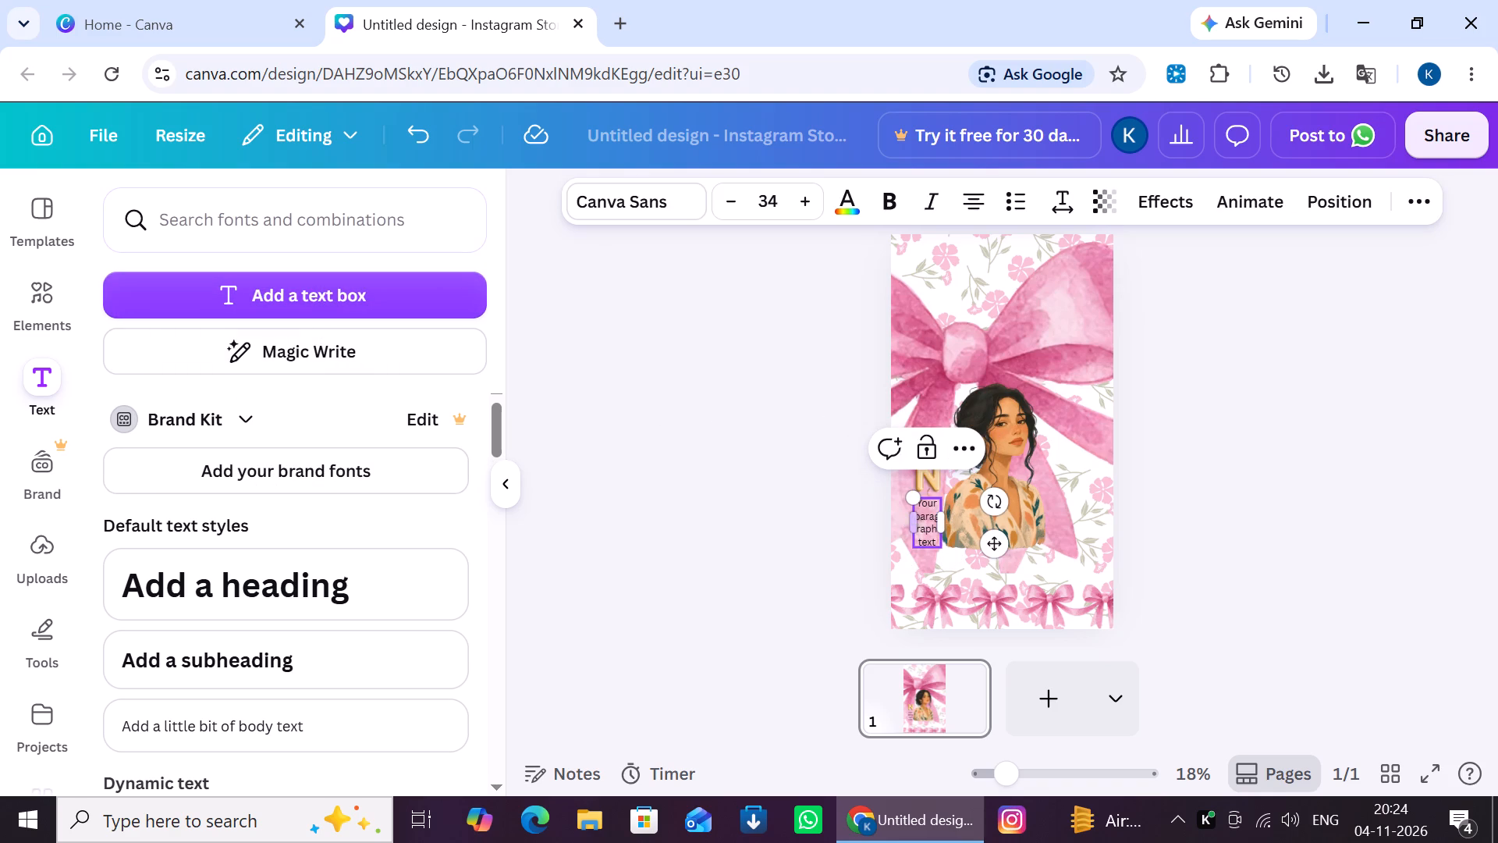
left_click_drag(924, 525, 907, 554)
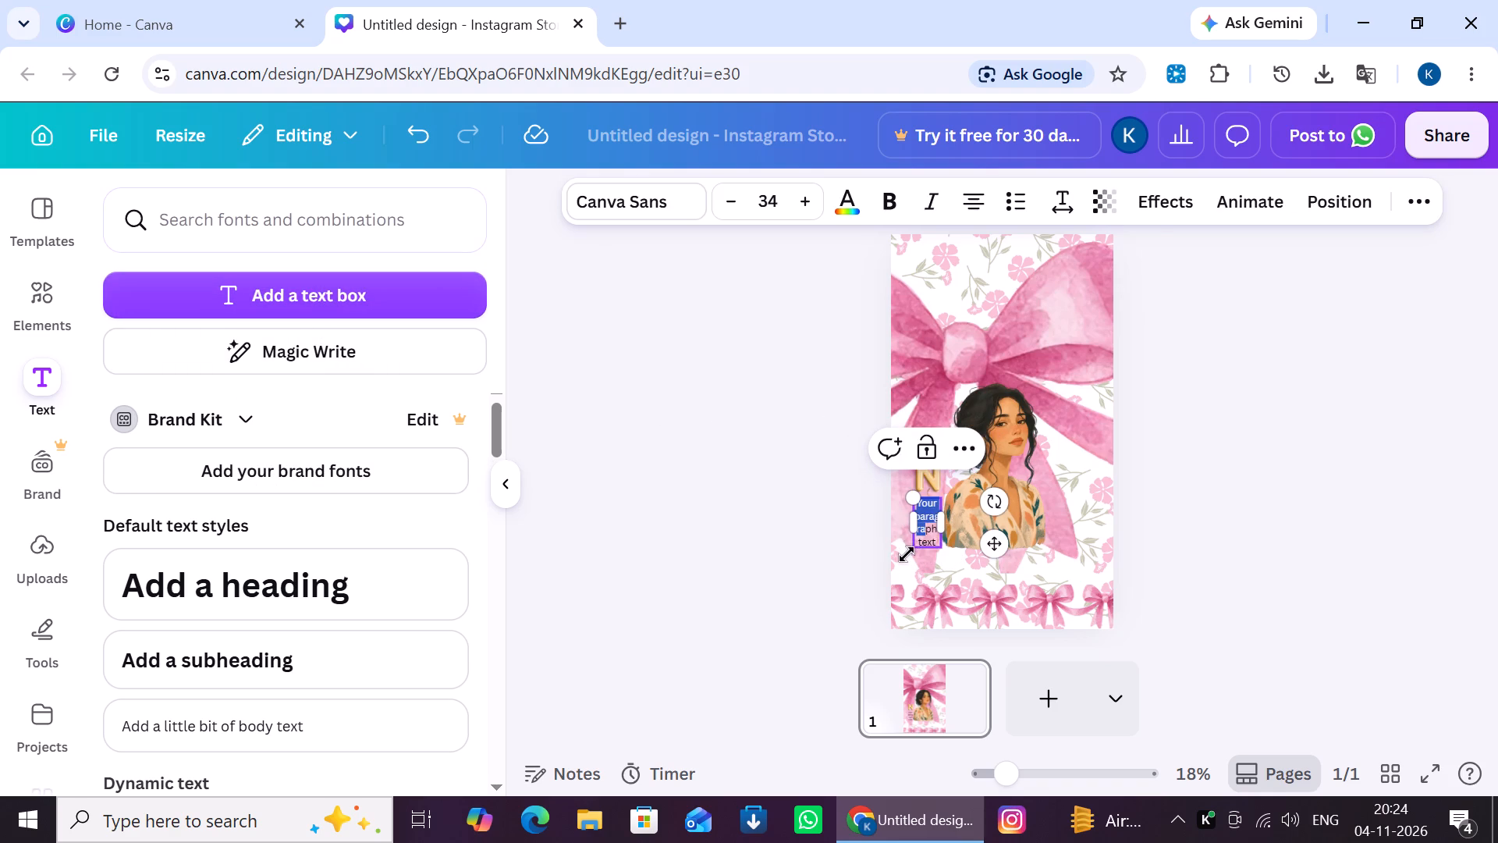
left_click_drag(907, 554, 933, 571)
key("space")
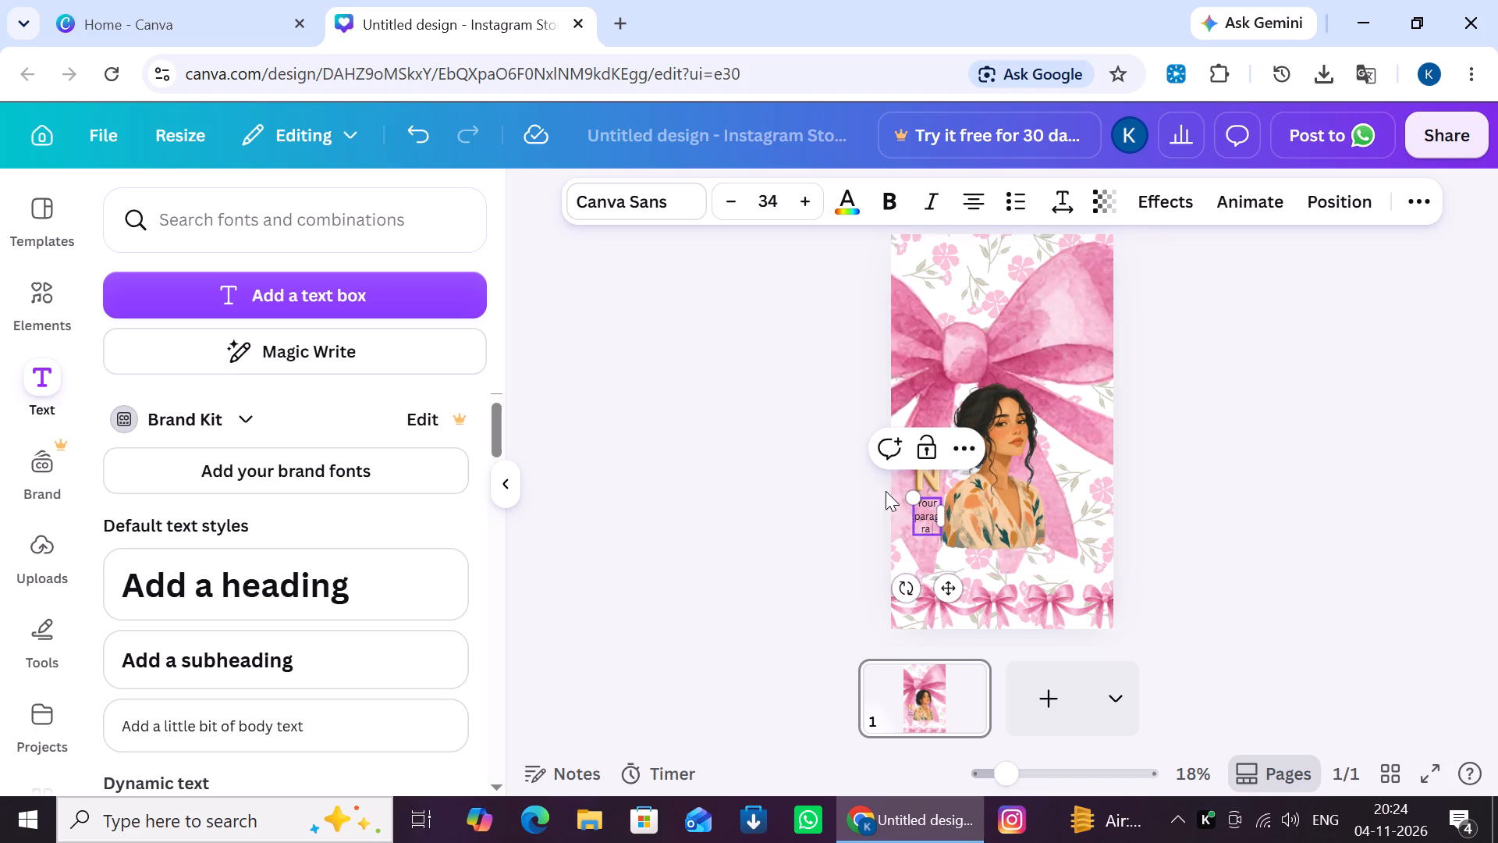
left_click_drag(927, 523, 901, 511)
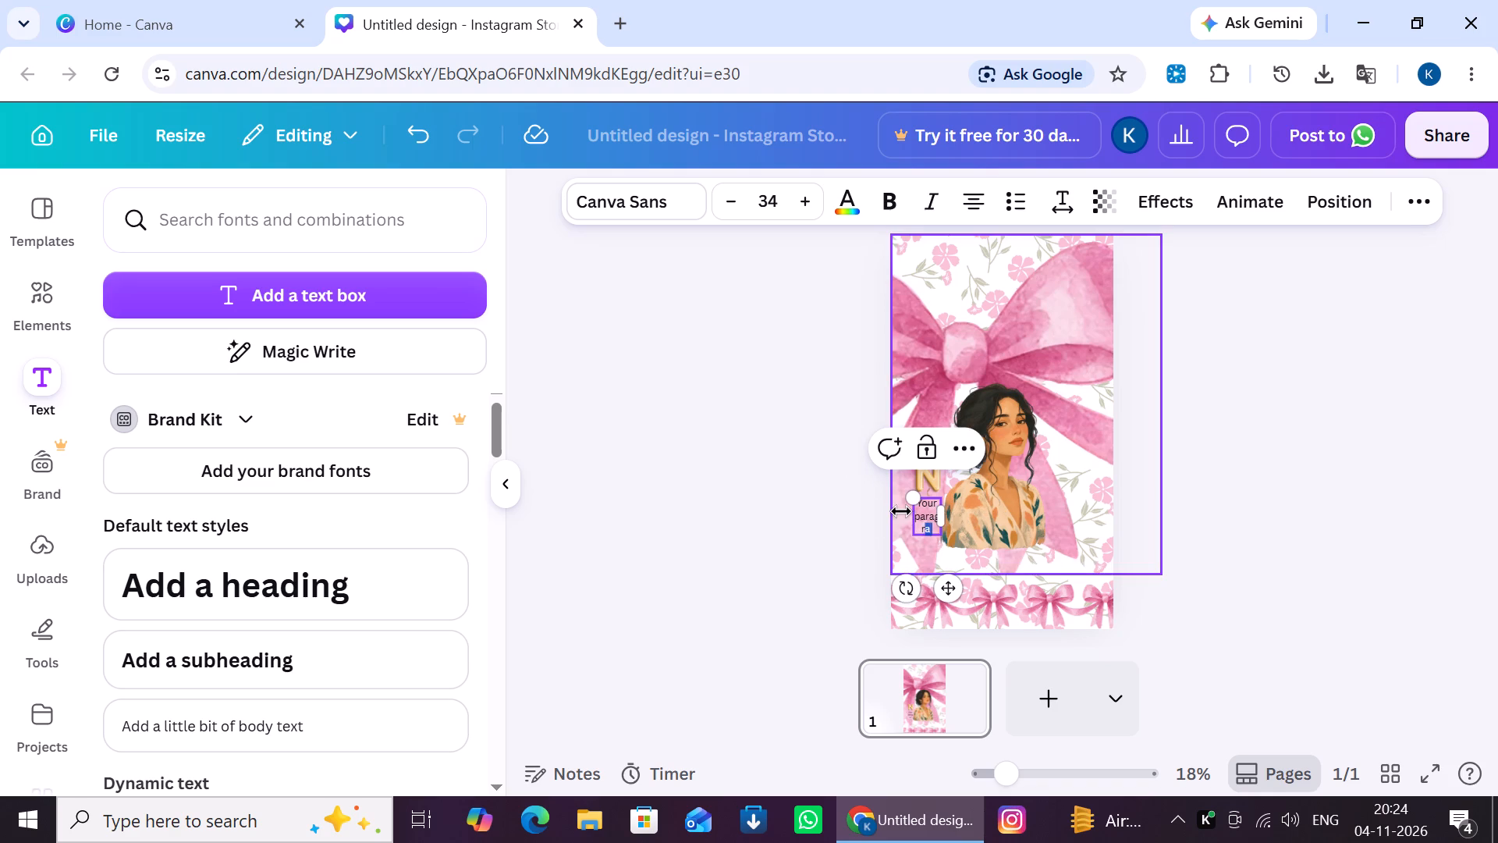
left_click_drag(901, 511, 903, 510)
key("space")
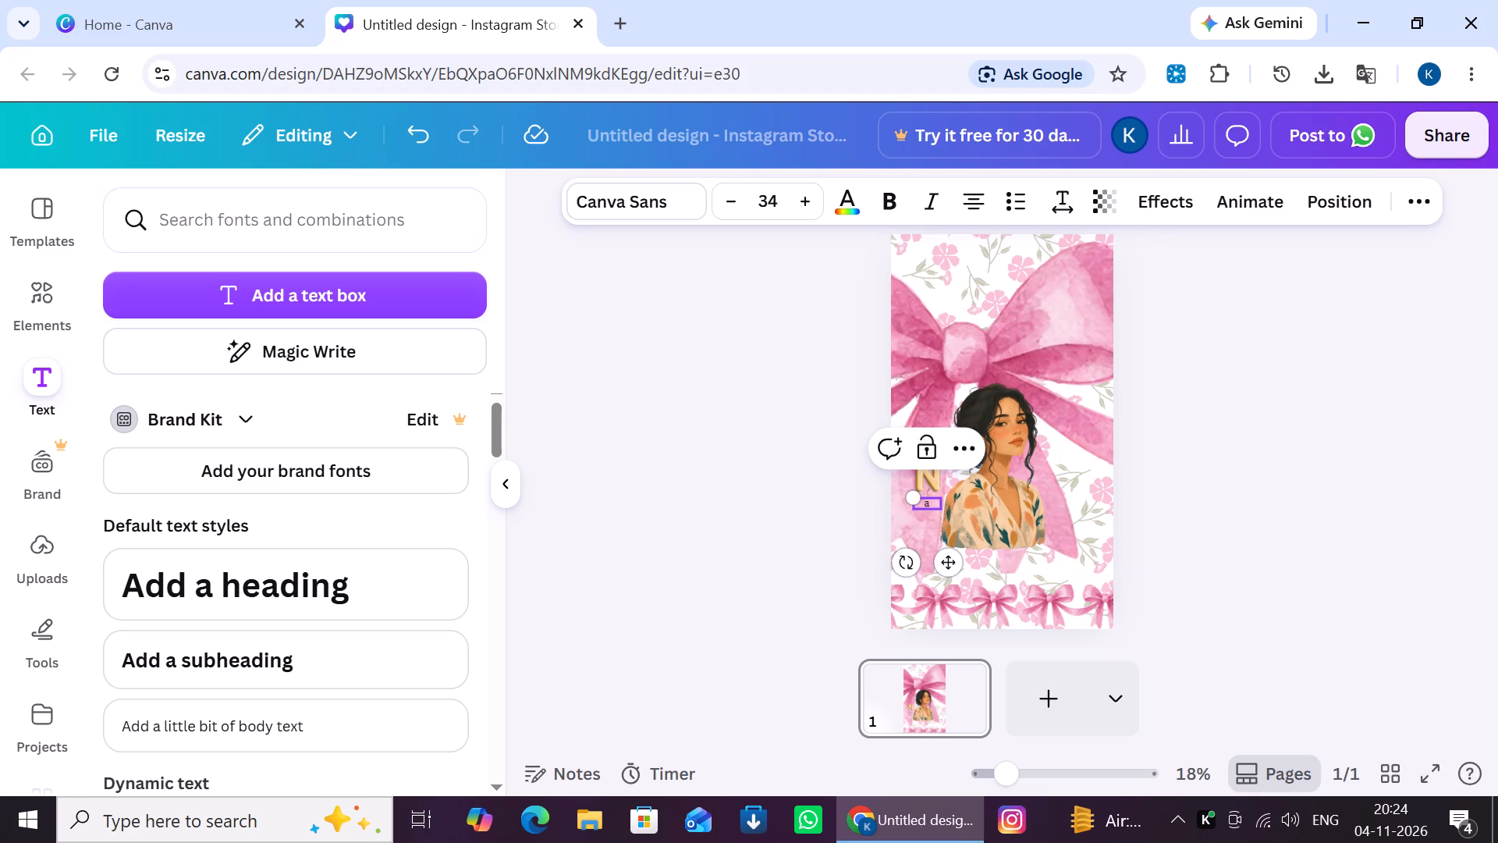
left_click(935, 505)
Replace the remaining text in the new text box below the golden balloon letter N with "anjali".
key("BackSpace")
key("BackSpace")
key("BackSpace")
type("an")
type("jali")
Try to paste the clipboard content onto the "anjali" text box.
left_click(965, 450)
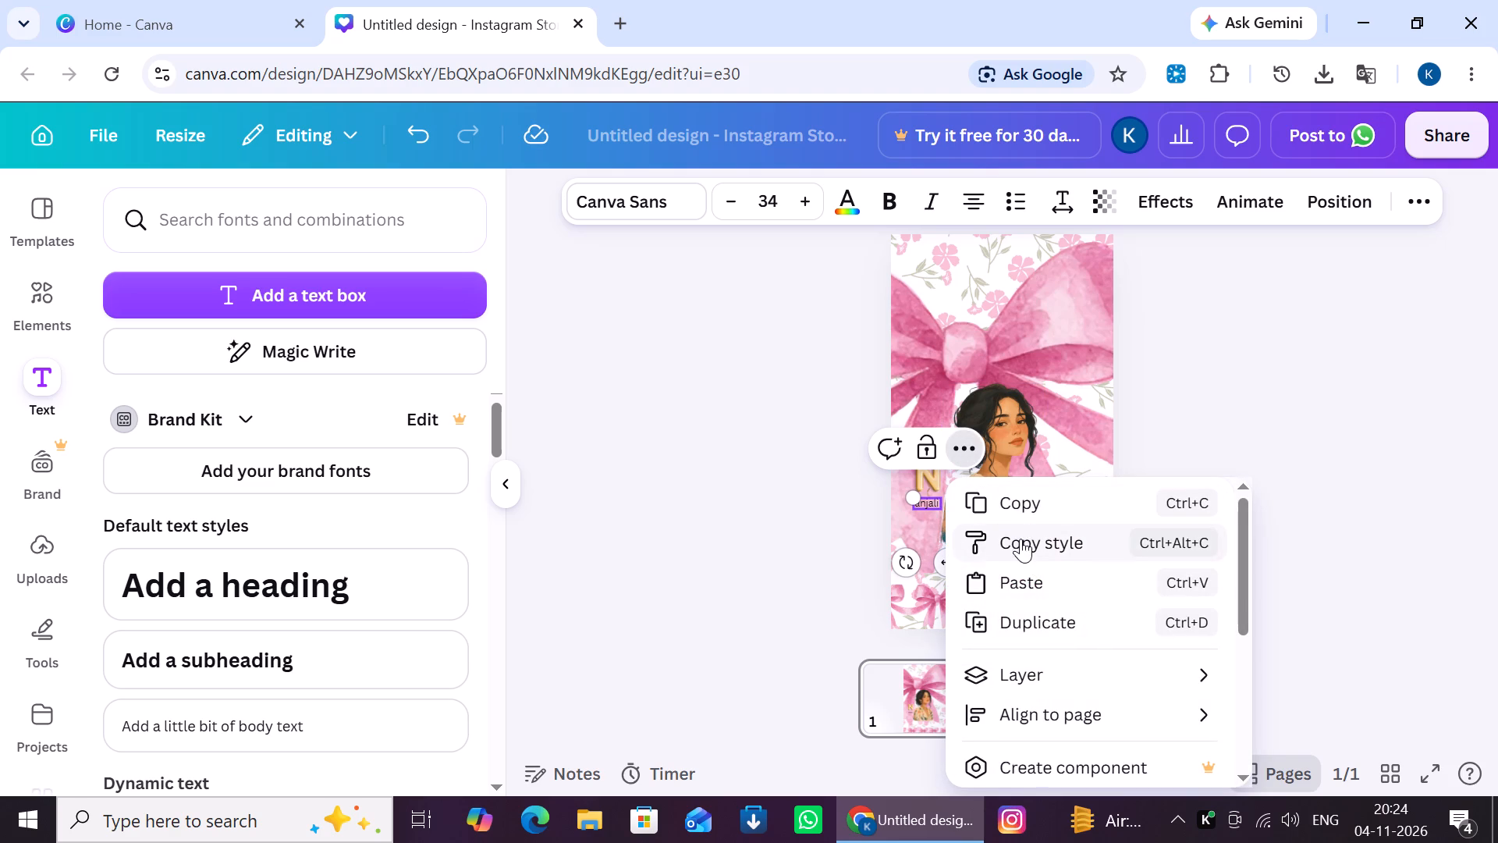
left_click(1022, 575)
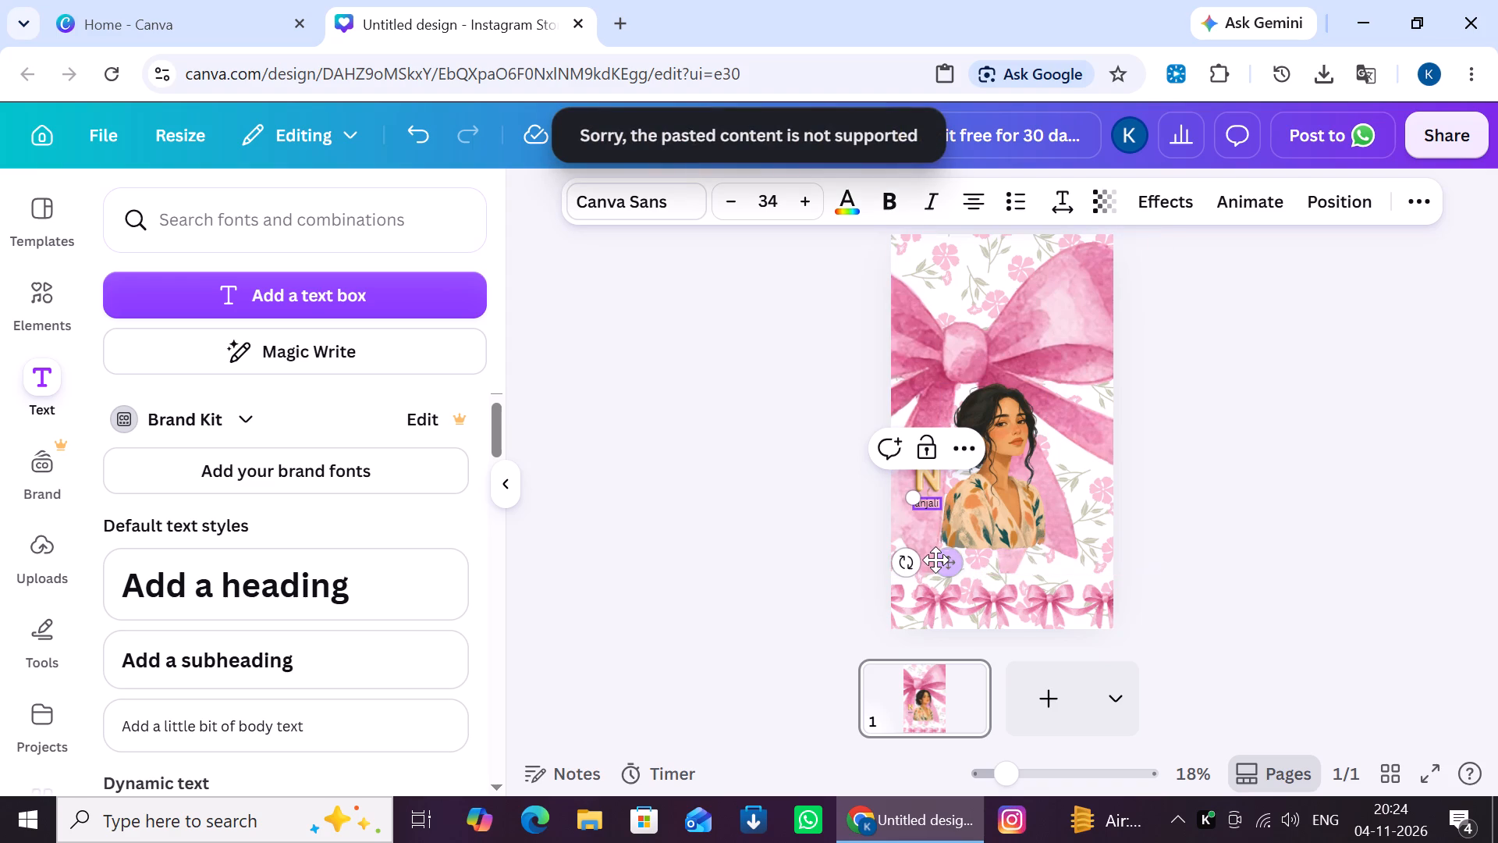
Move the "anjali" text box up onto the right loop of the large pink bow, above the woman's portrait.
left_click_drag(946, 560, 1000, 393)
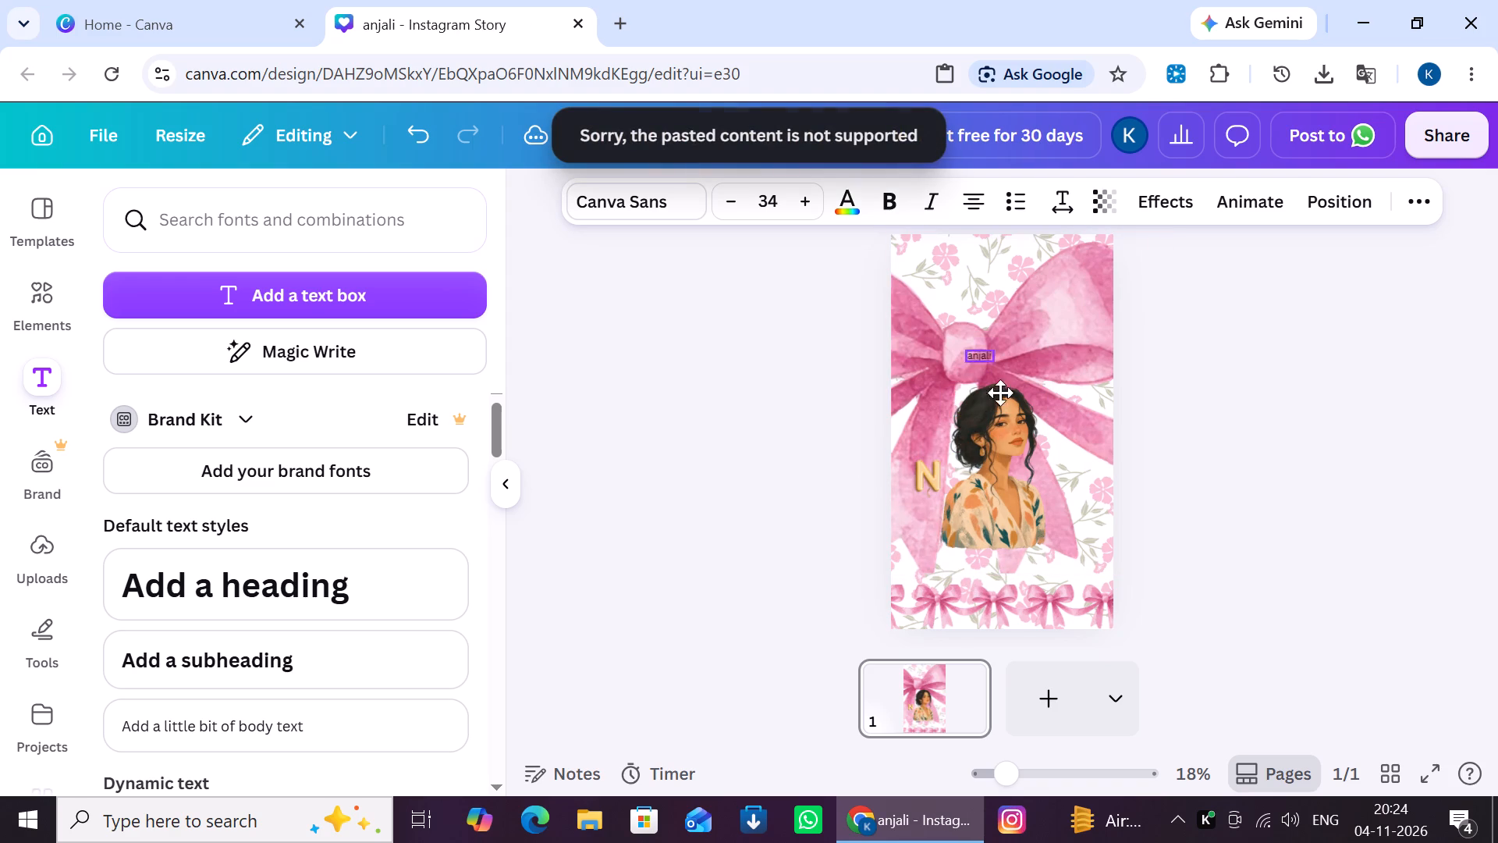
left_click_drag(1000, 393, 1060, 354)
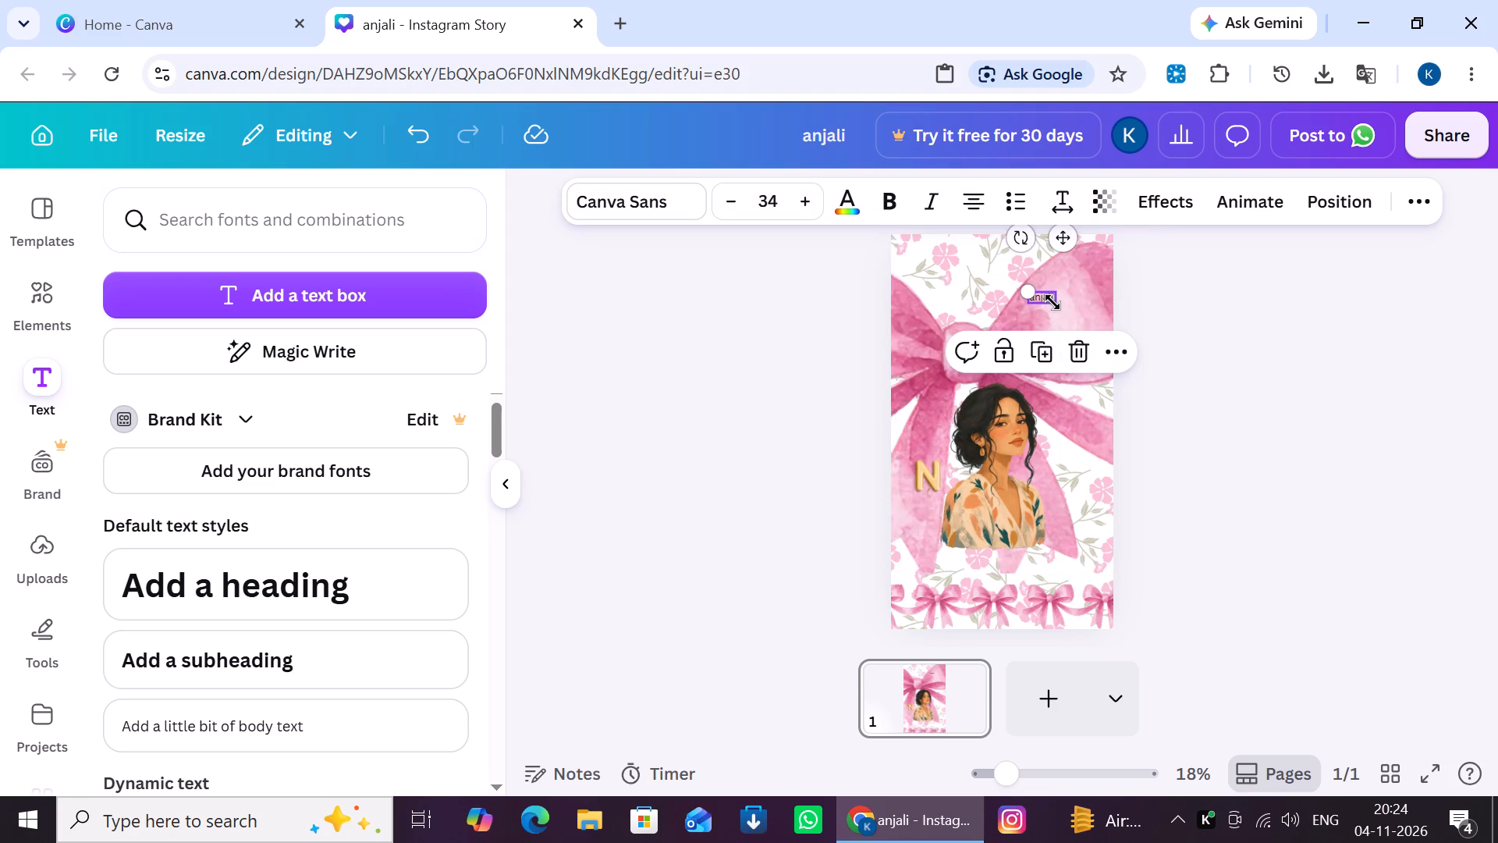
left_click_drag(1052, 349, 1073, 400)
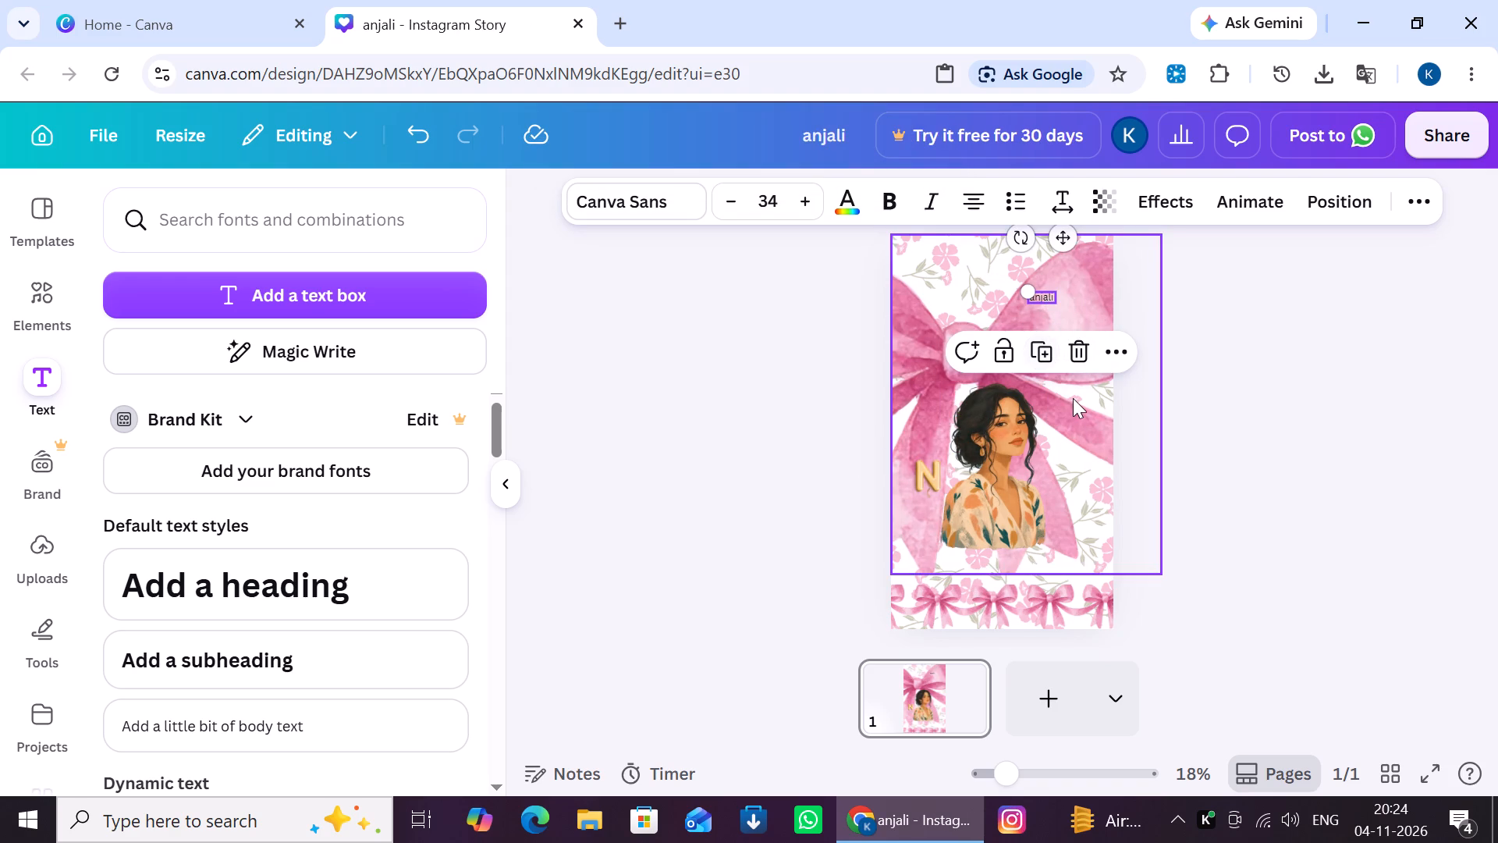
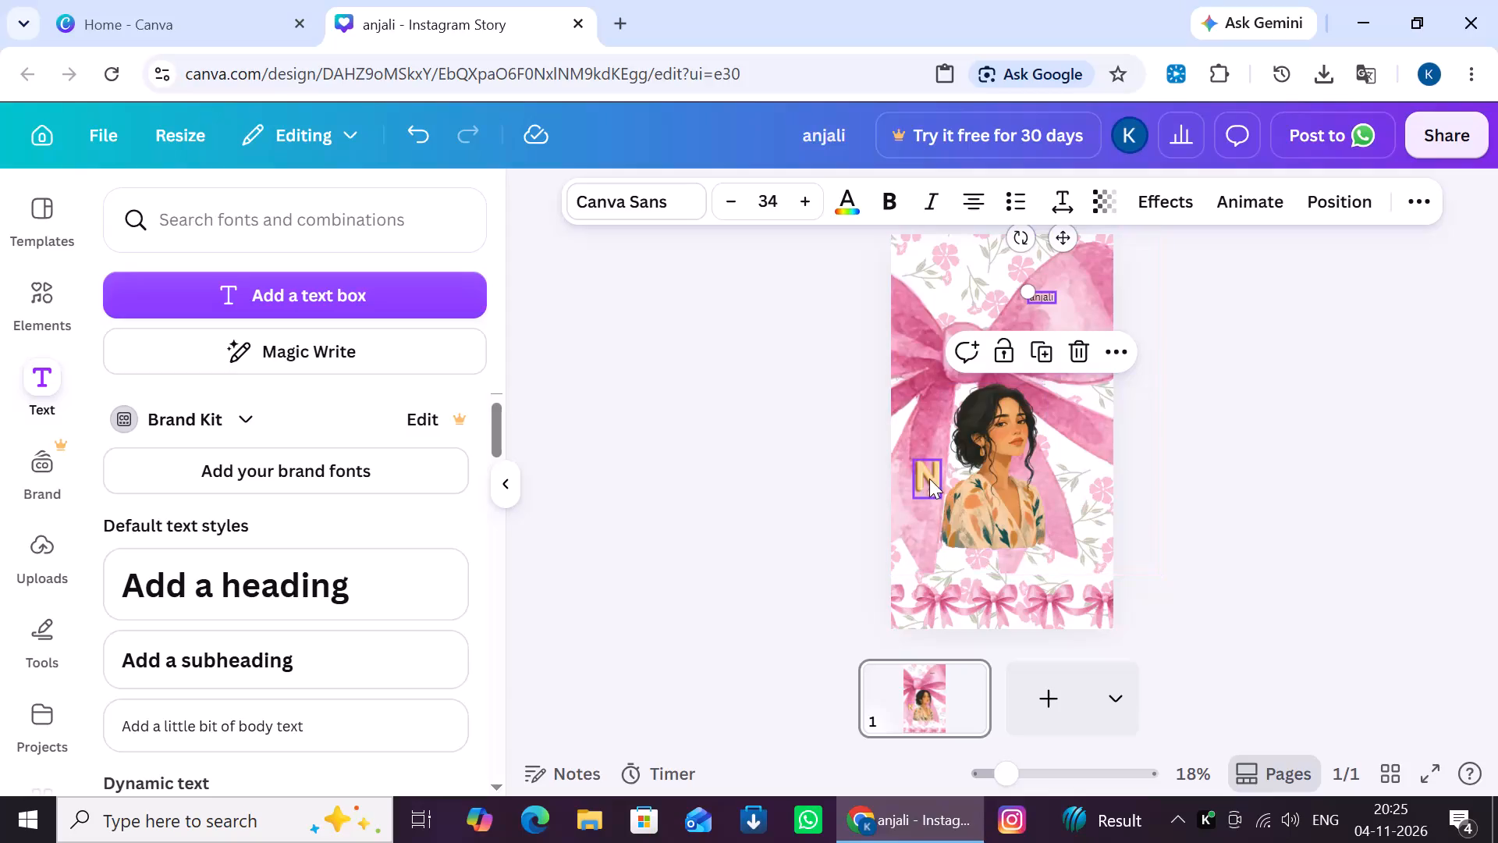
Delete the golden balloon letter N beside the woman's portrait.
left_click(928, 477)
left_click(954, 420)
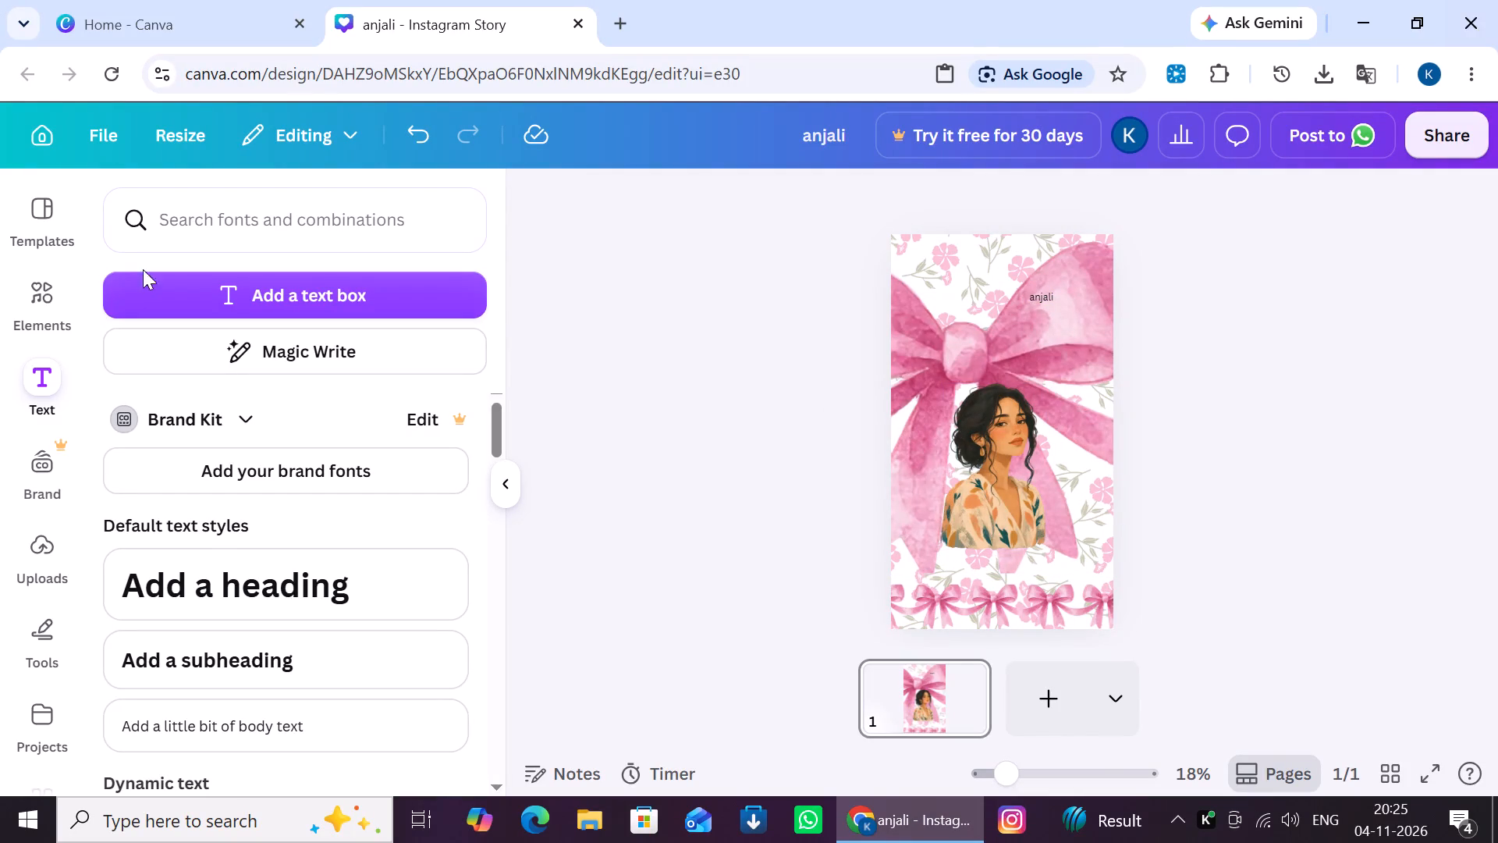
Return to the elements library and clear its search for "a".
left_click(25, 306)
scroll(262, 418, "up", 3)
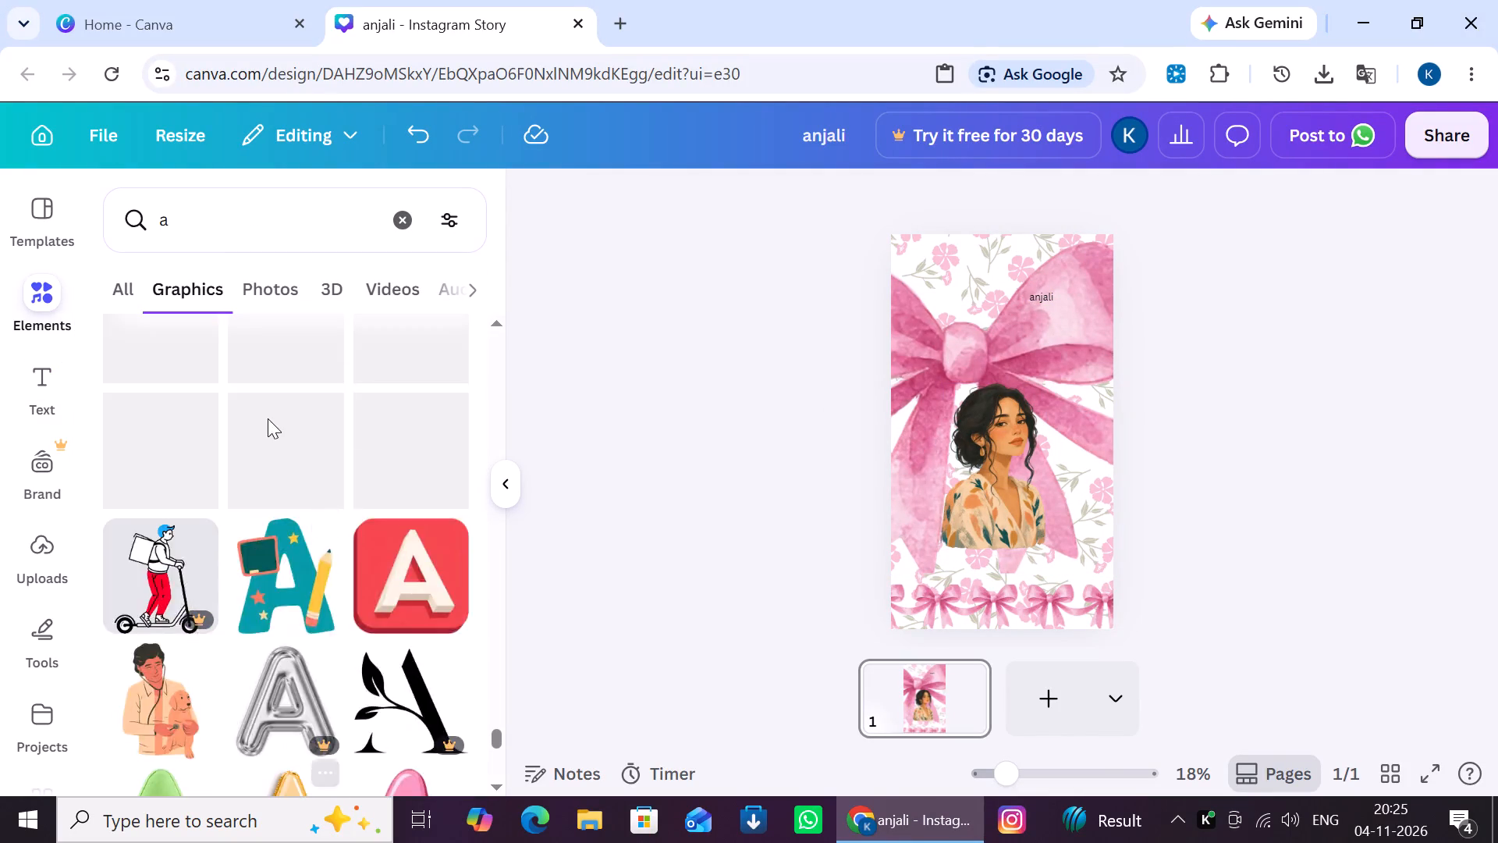
scroll(268, 418, "up", 2)
left_click(403, 240)
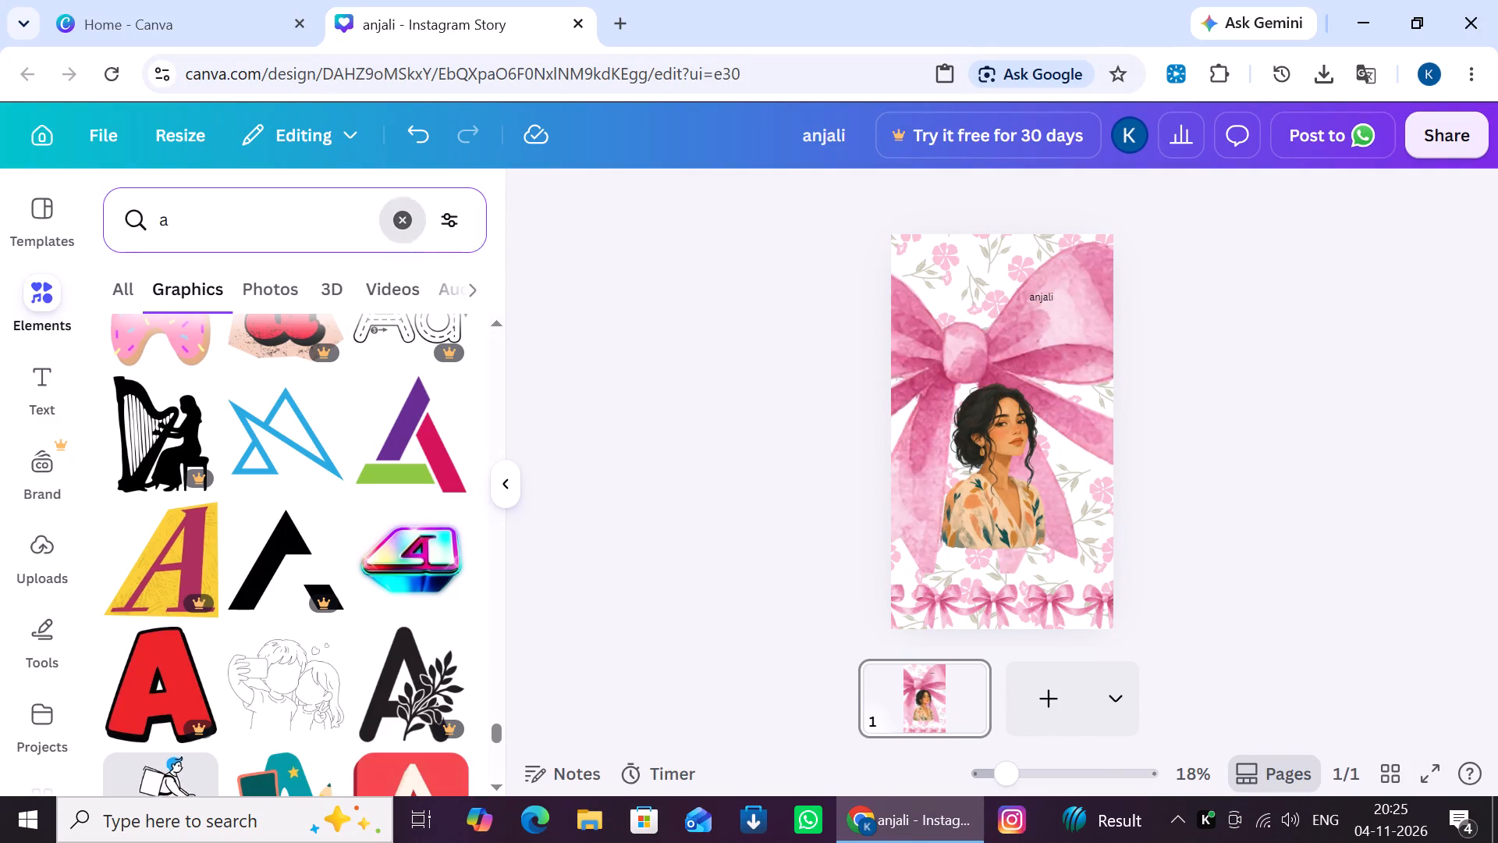
left_click(417, 240)
left_click(656, 300)
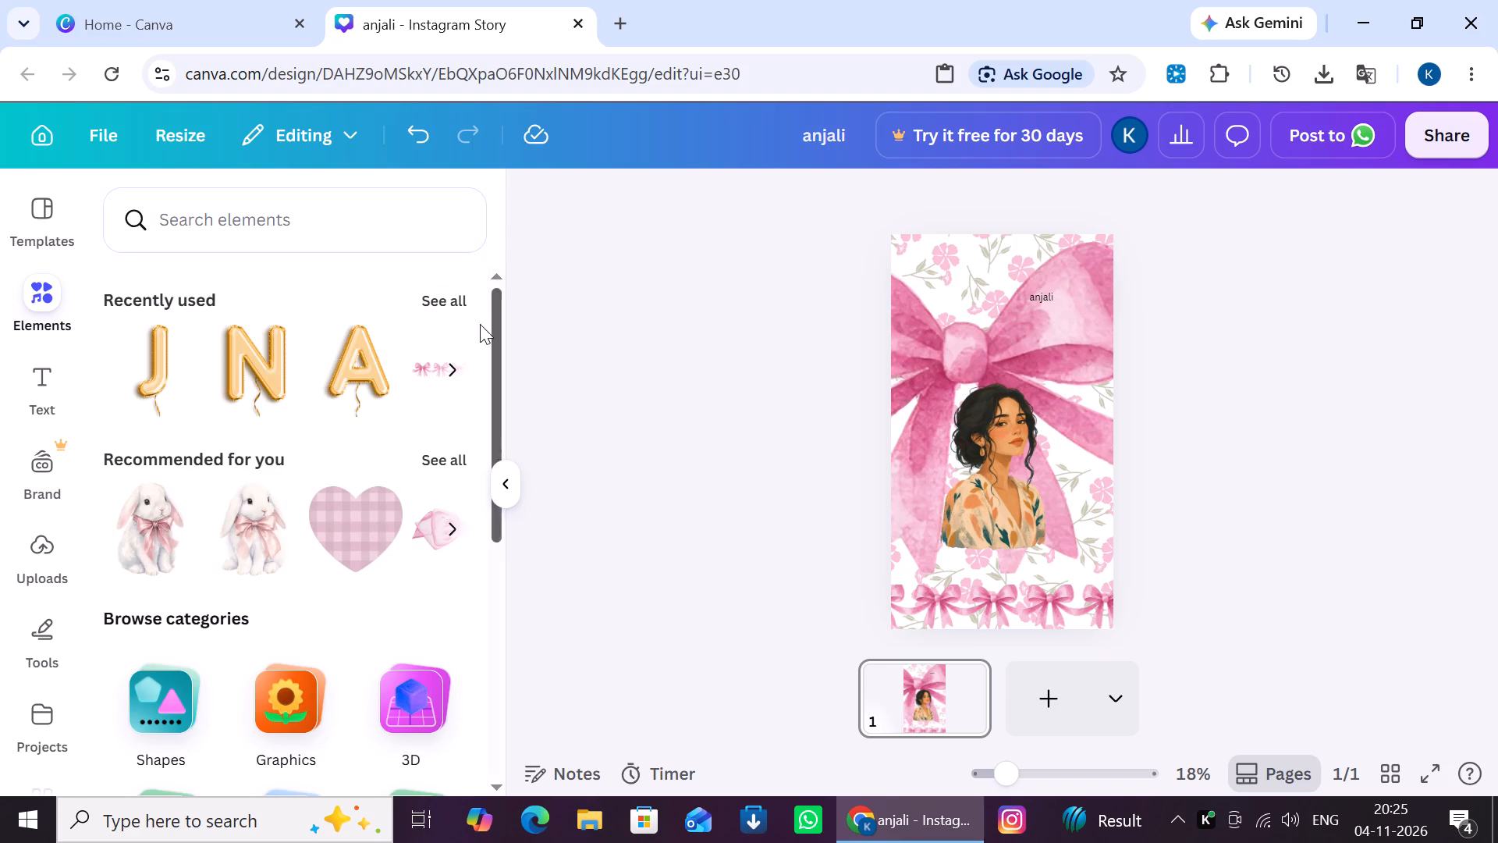
Add a golden balloon letter A to the story, shrink it to a small letter and place it just above-left of the woman's head.
left_click(354, 383)
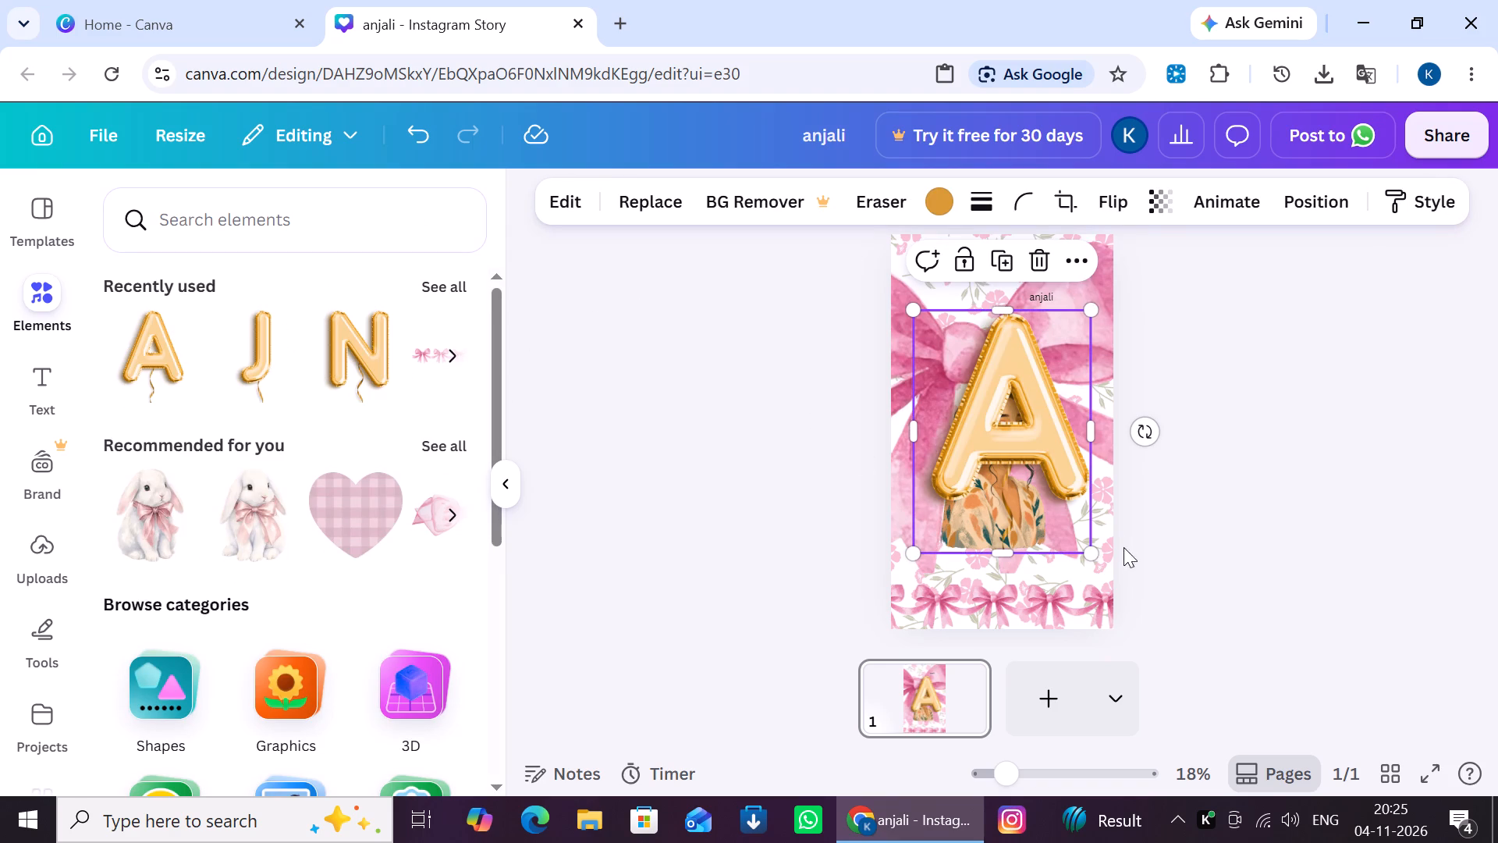
left_click_drag(1089, 557, 989, 381)
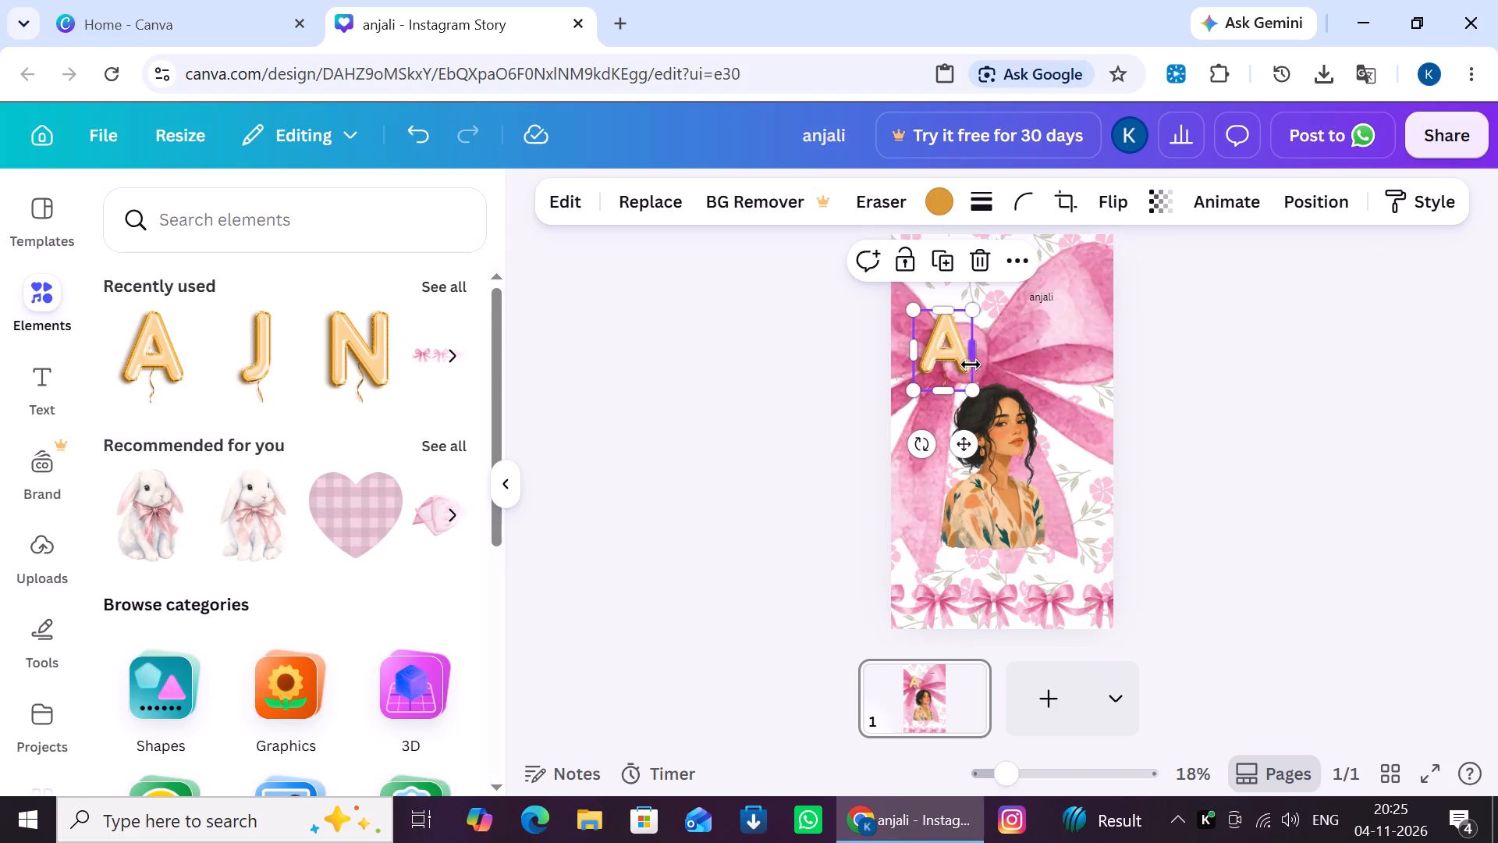
left_click_drag(951, 353, 955, 392)
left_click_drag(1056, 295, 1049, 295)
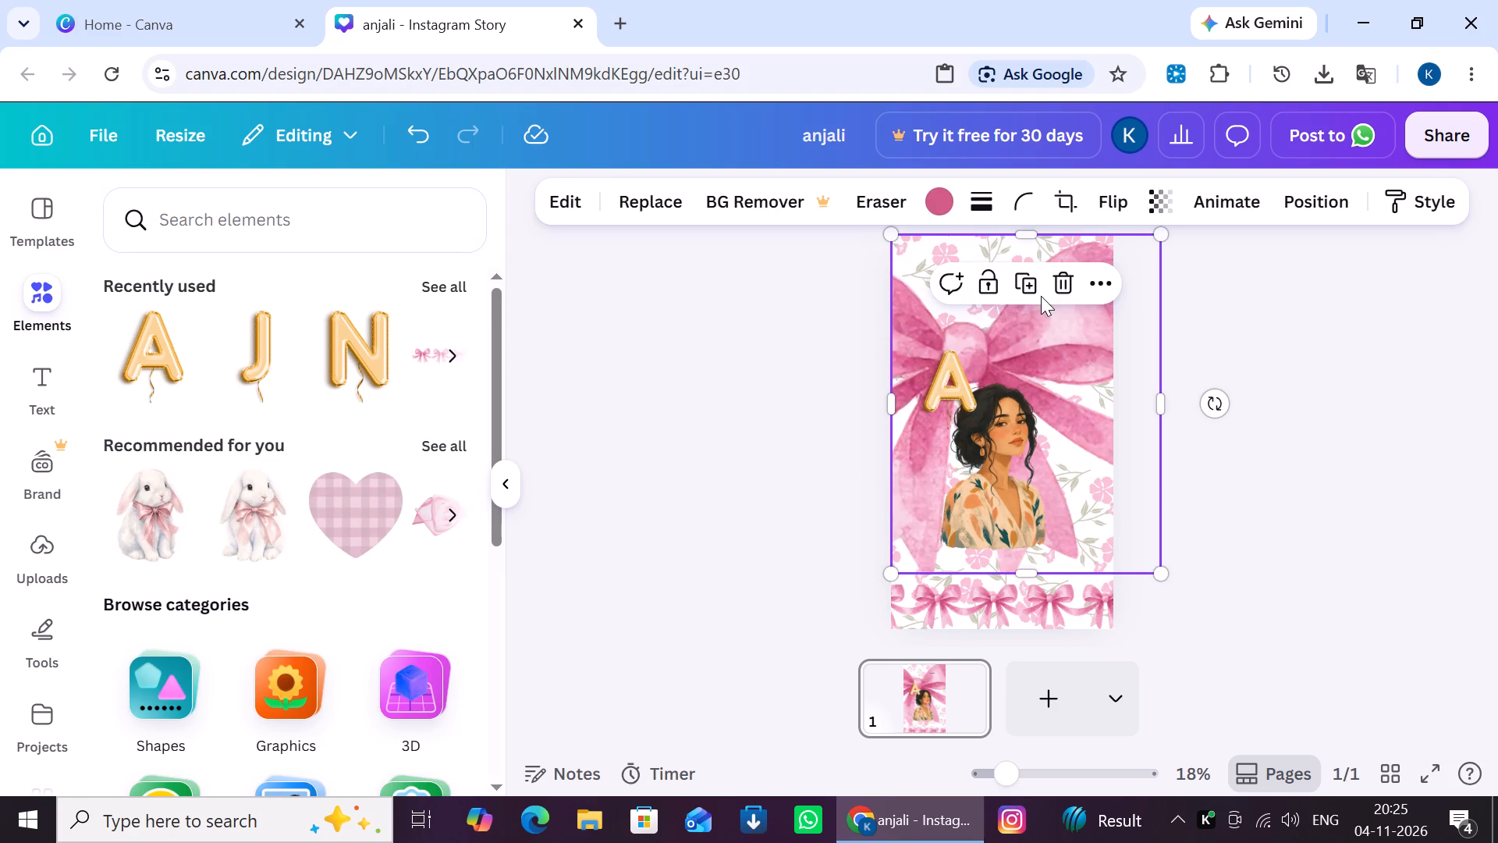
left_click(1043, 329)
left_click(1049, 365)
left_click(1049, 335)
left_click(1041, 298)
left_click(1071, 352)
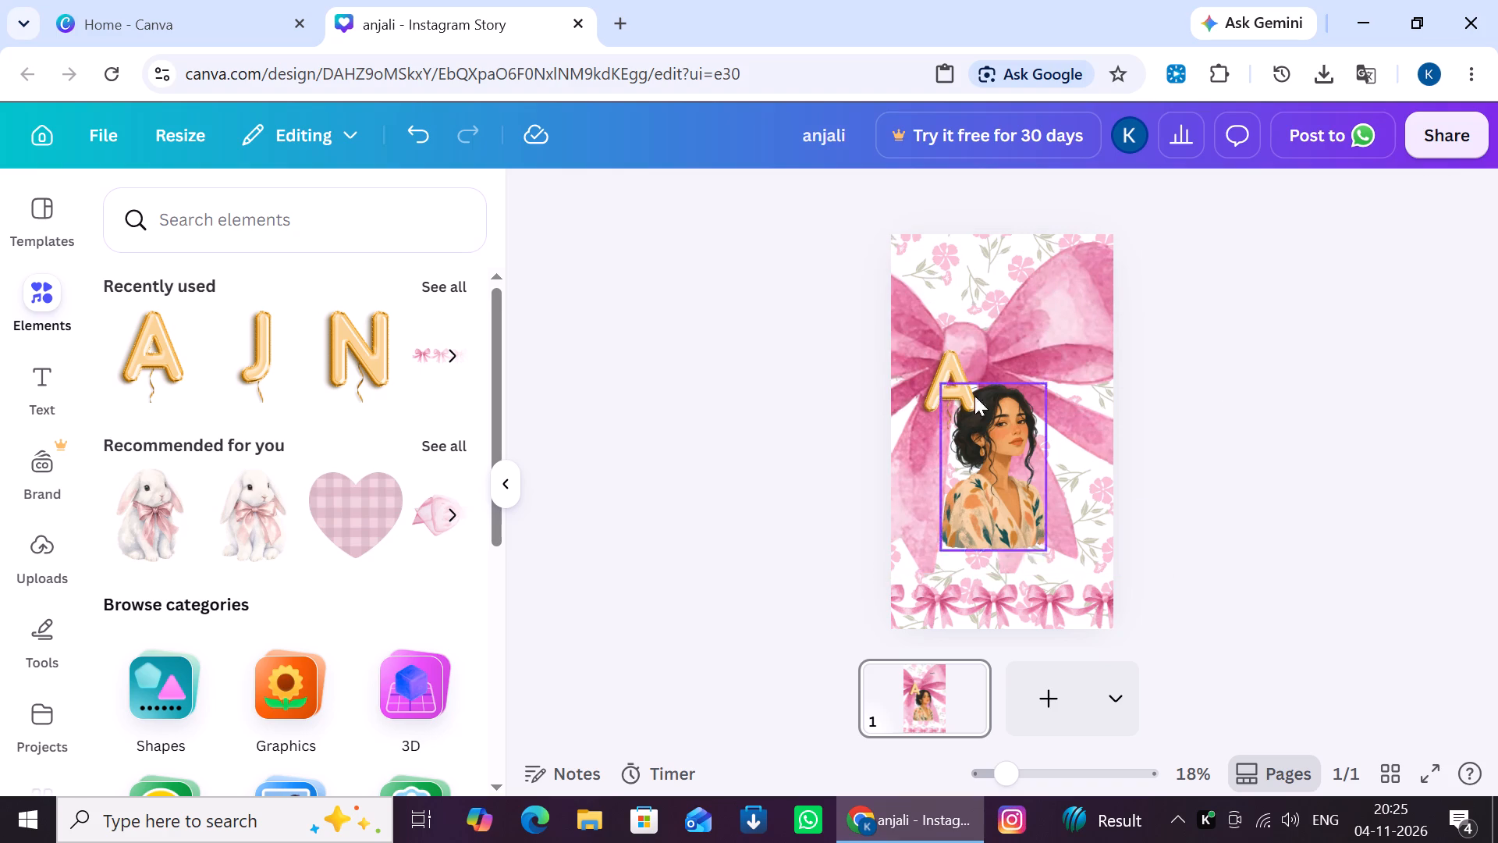
Shrink the golden balloon letter A further and place it just above-left of the woman's head, over the large bow.
left_click(959, 395)
left_click_drag(979, 435, 956, 421)
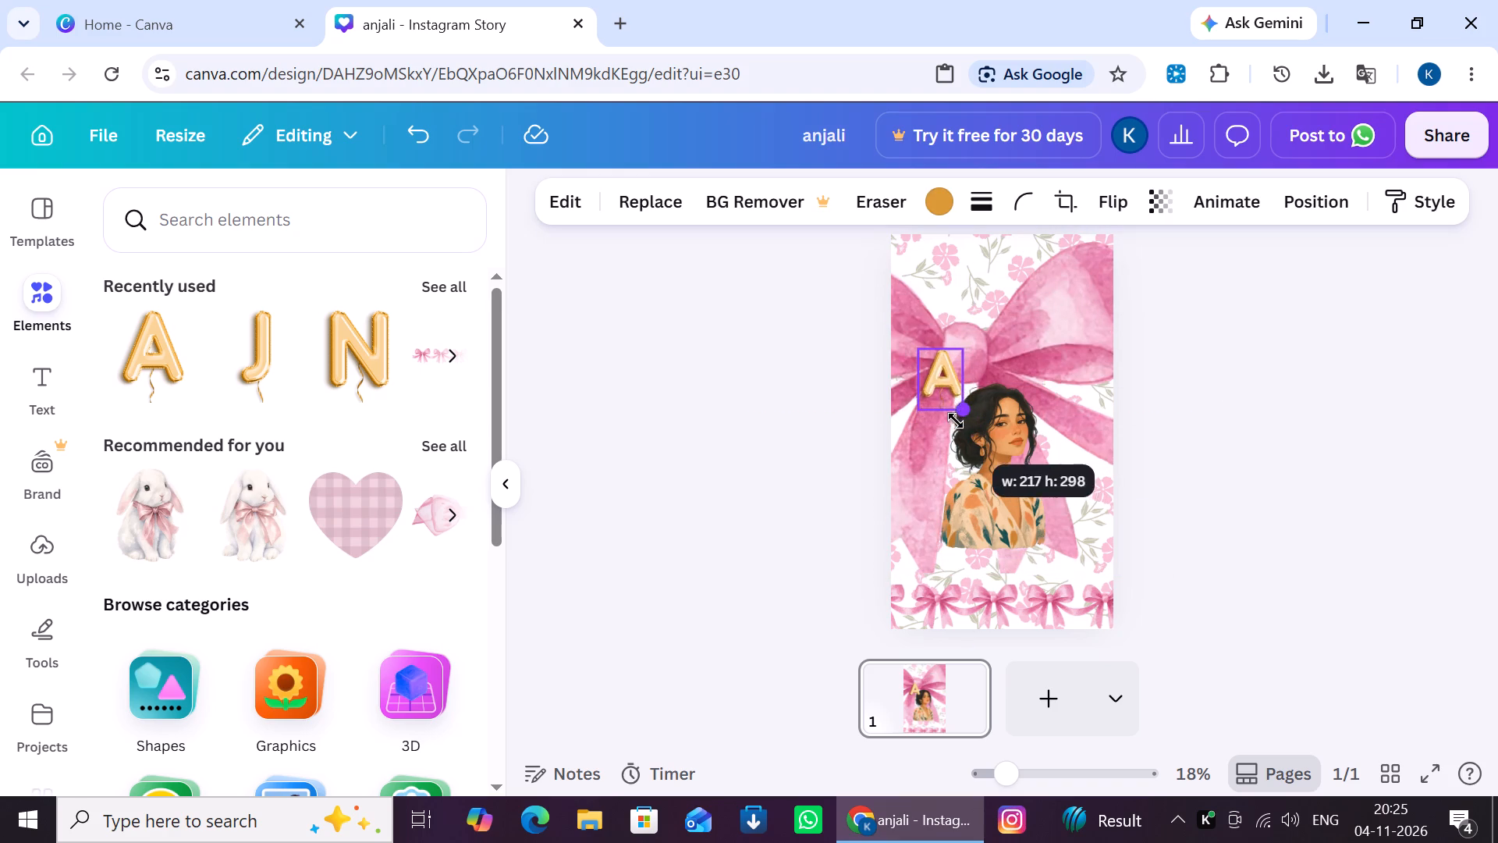
left_click_drag(956, 421, 946, 416)
left_click_drag(943, 376, 943, 410)
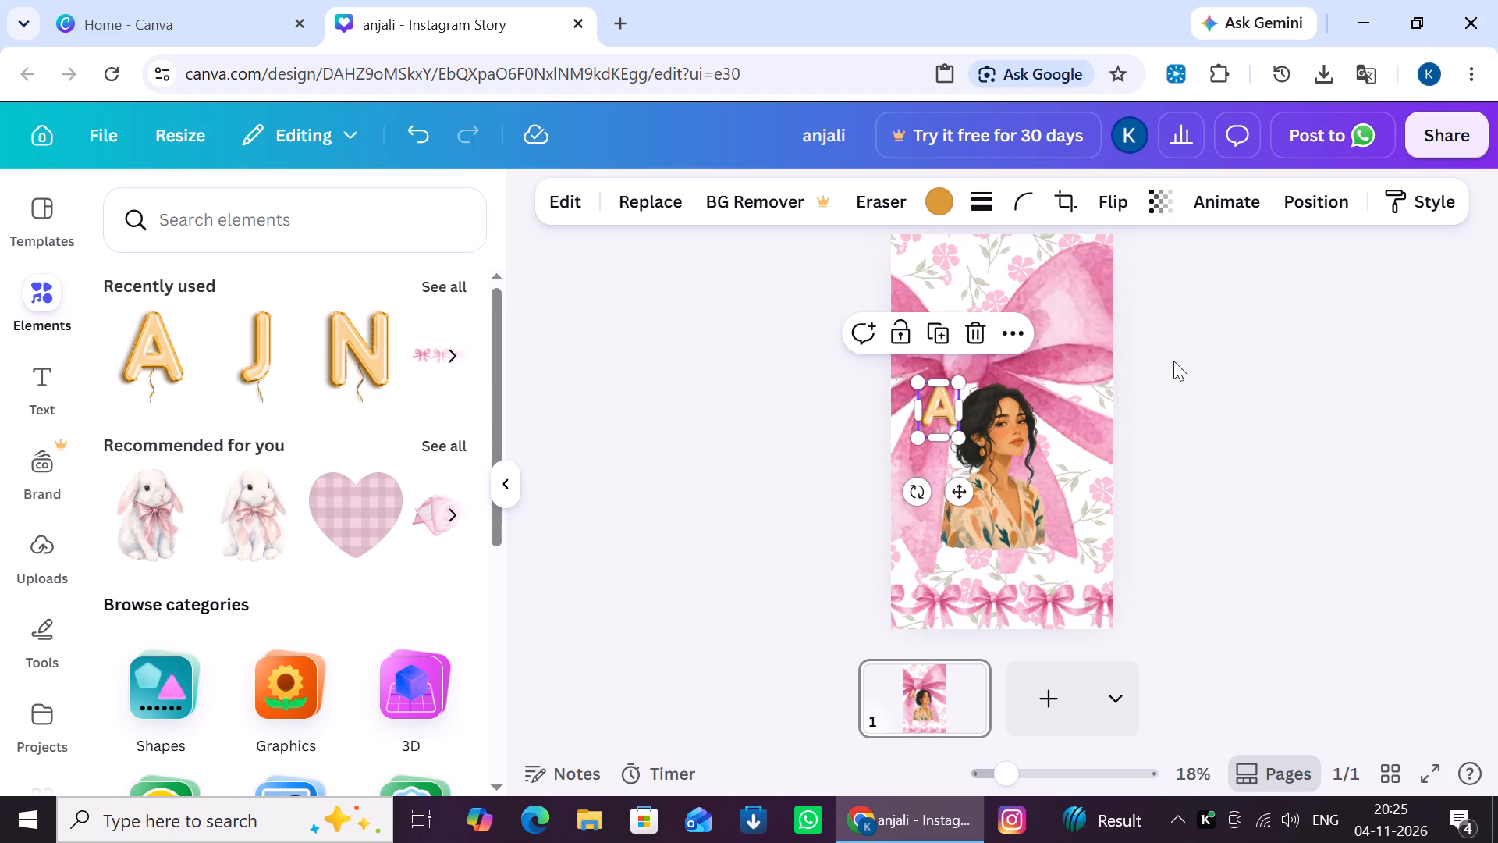
left_click(1174, 364)
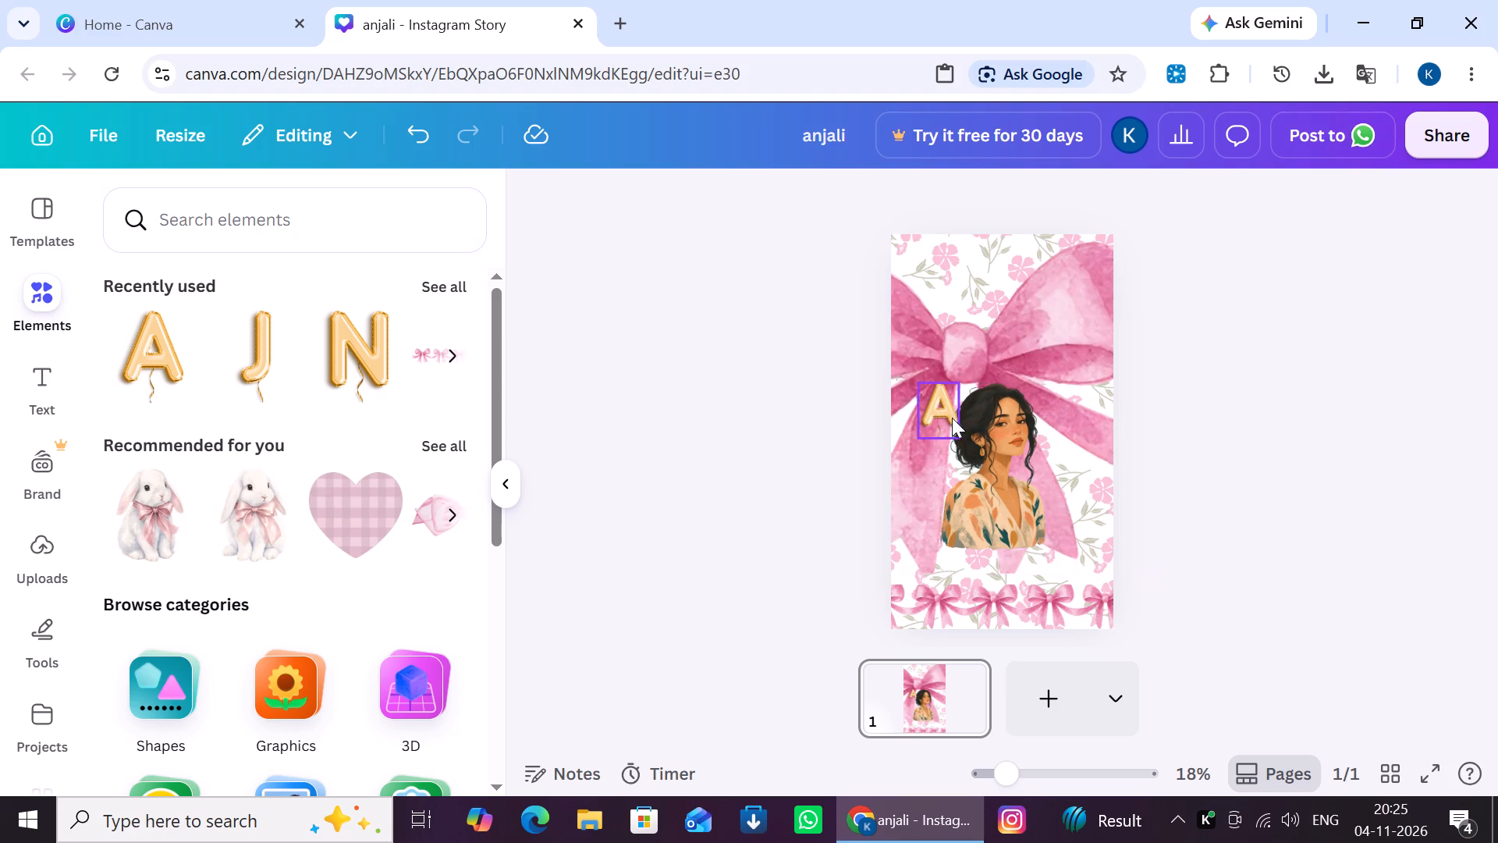
left_click_drag(943, 410, 944, 370)
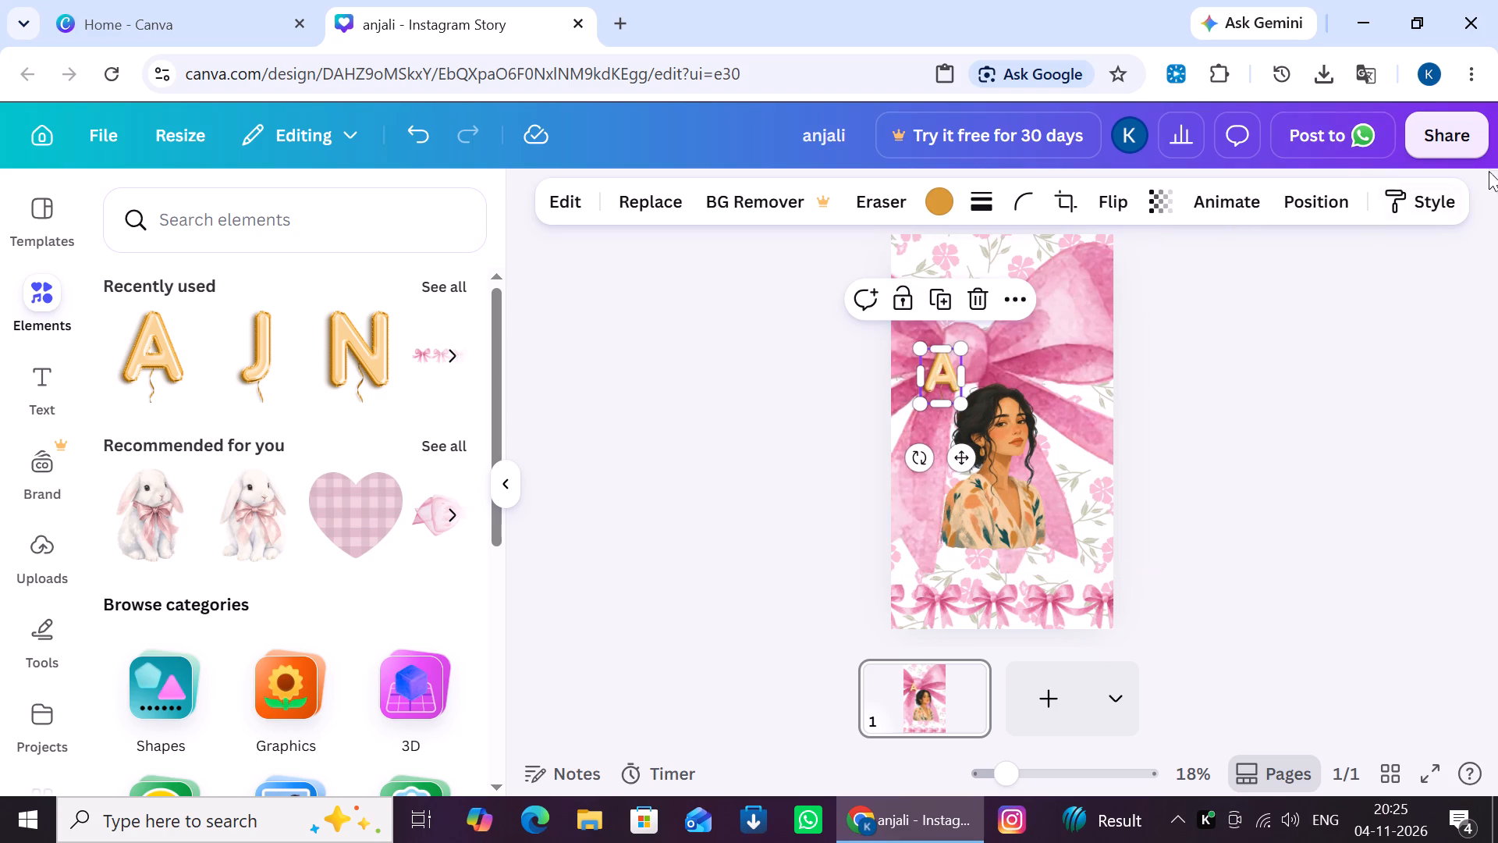
Download the finished anjali story design as a high-quality PNG at 1,080 × 1,920 px.
left_click(1466, 140)
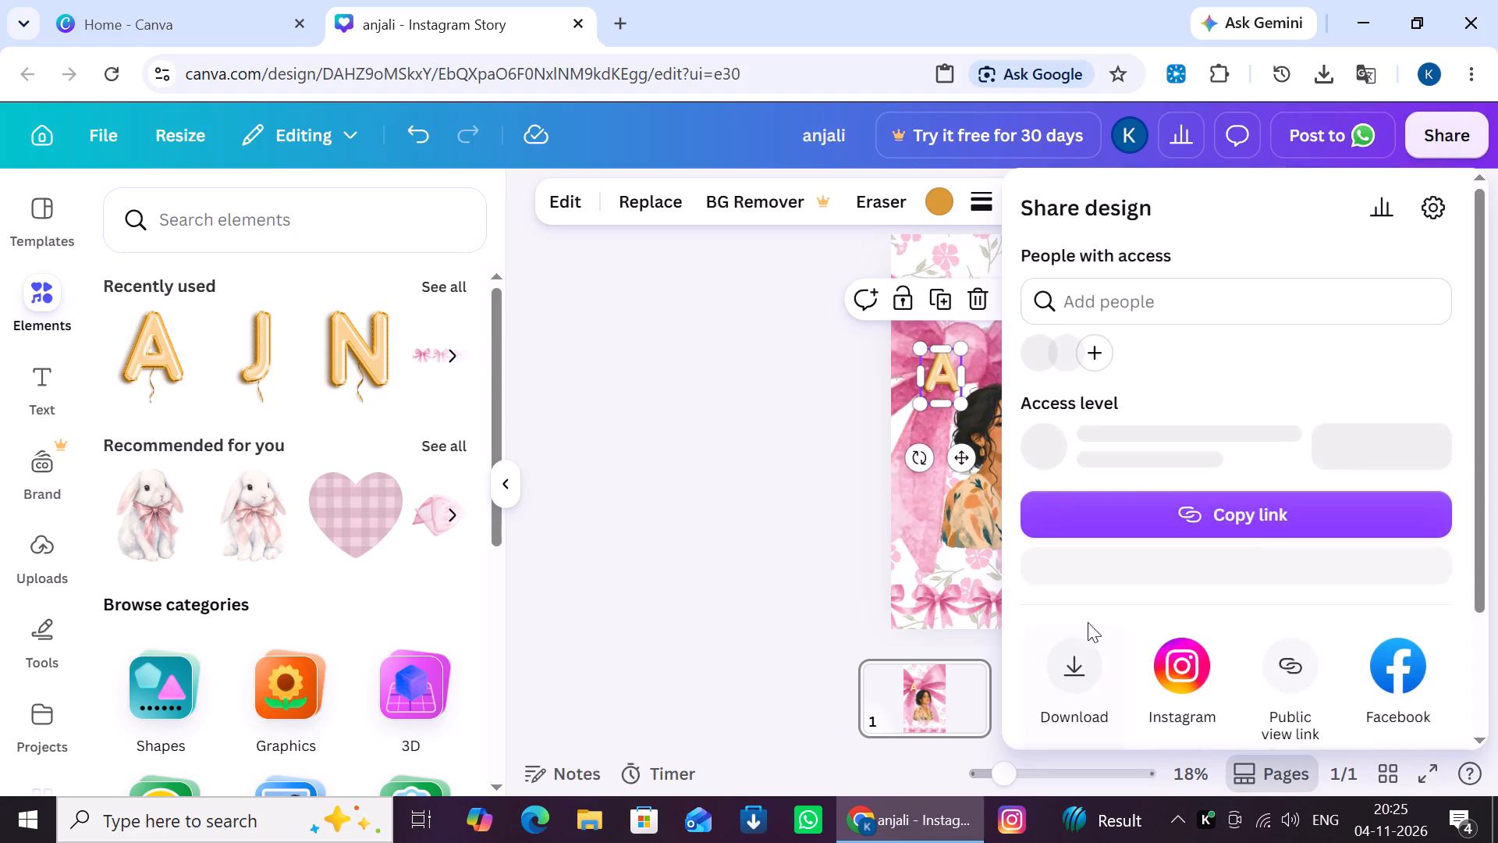
left_click(1067, 641)
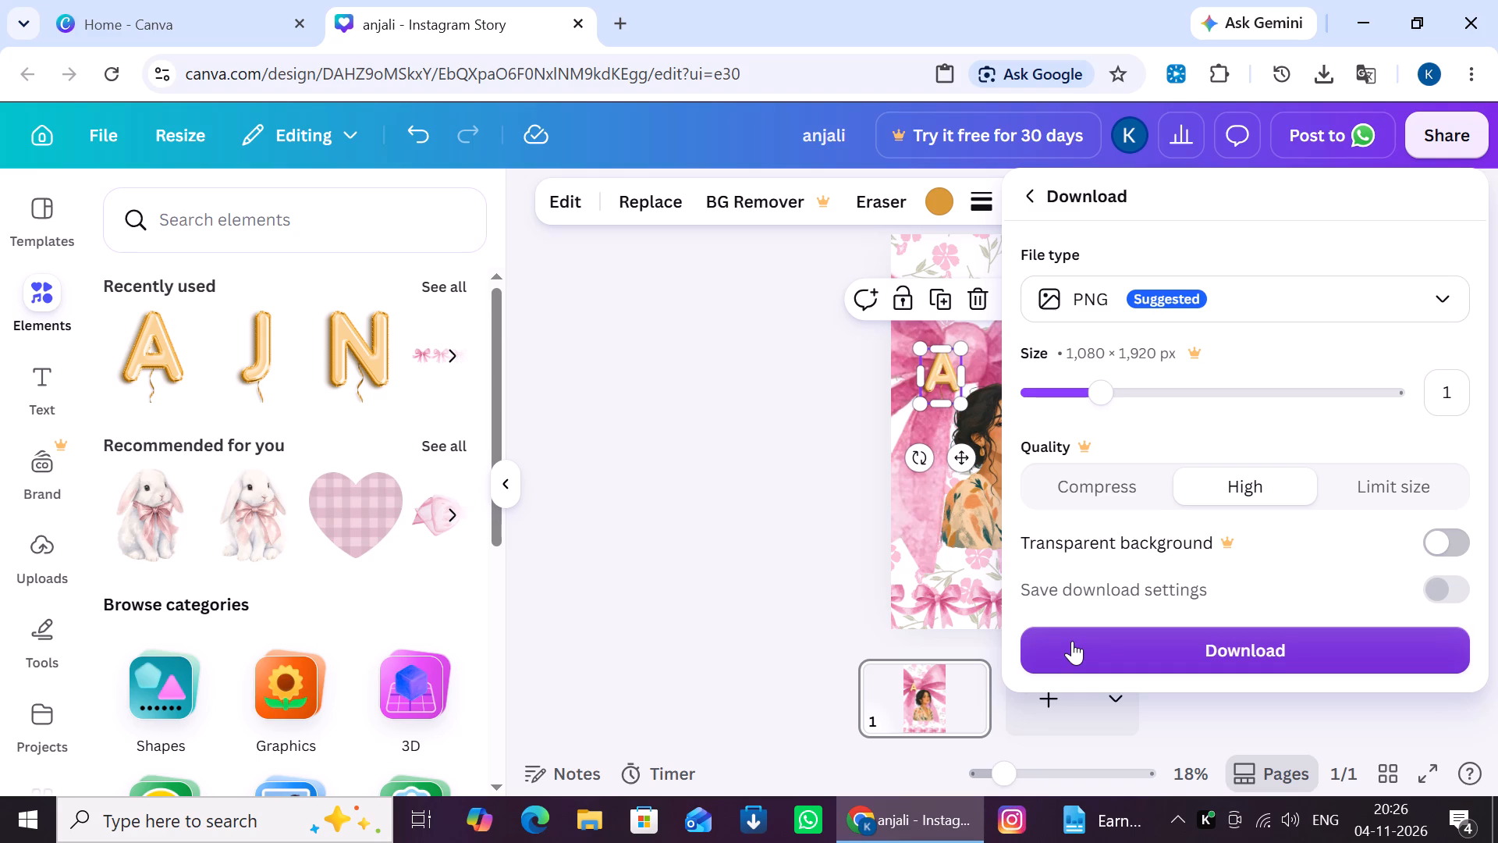
left_click(1083, 651)
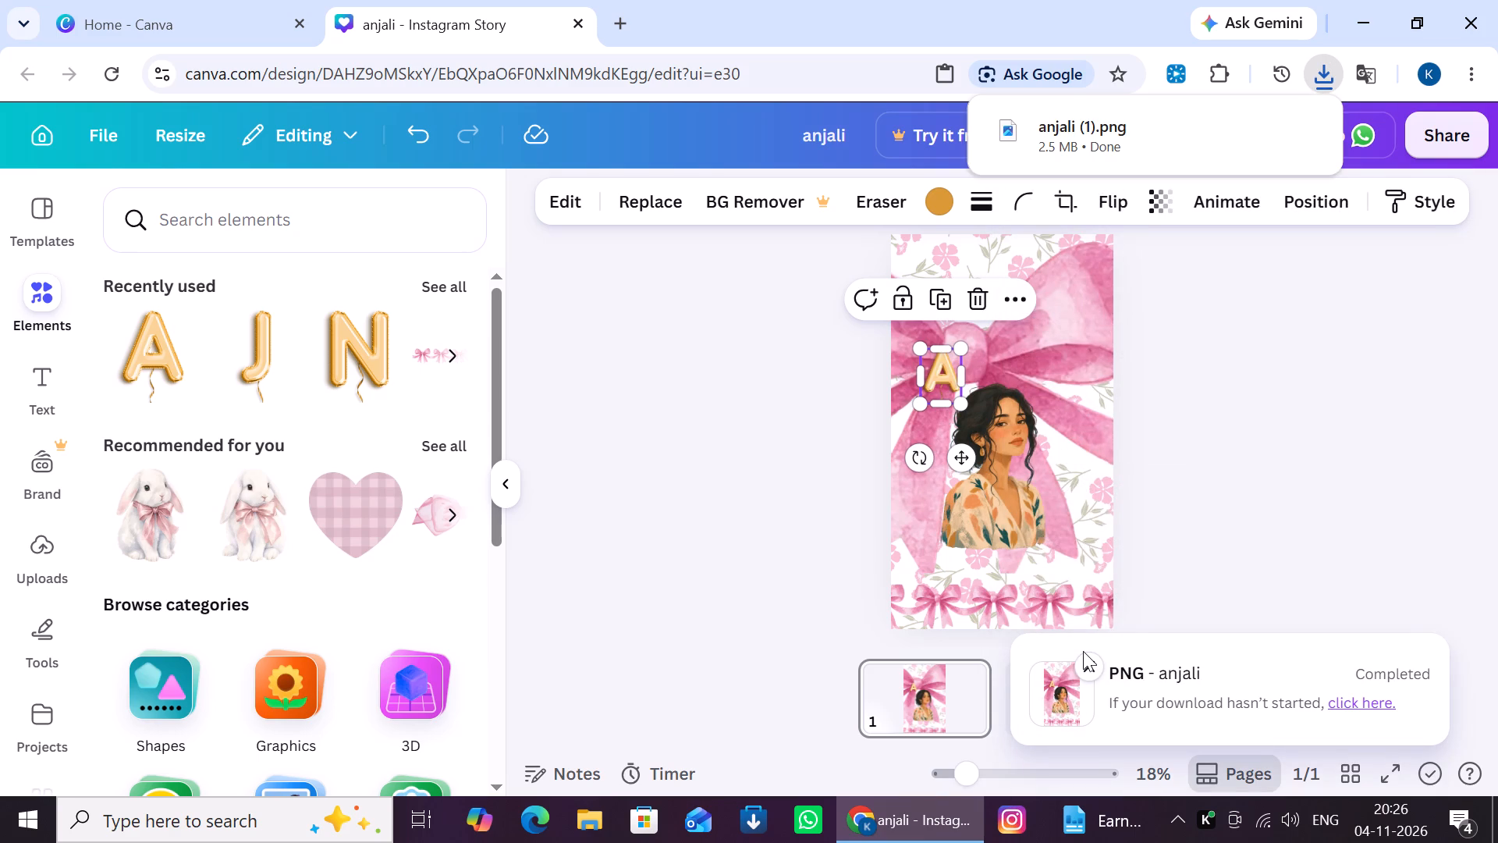
Close the browser window.
left_click(1497, 0)
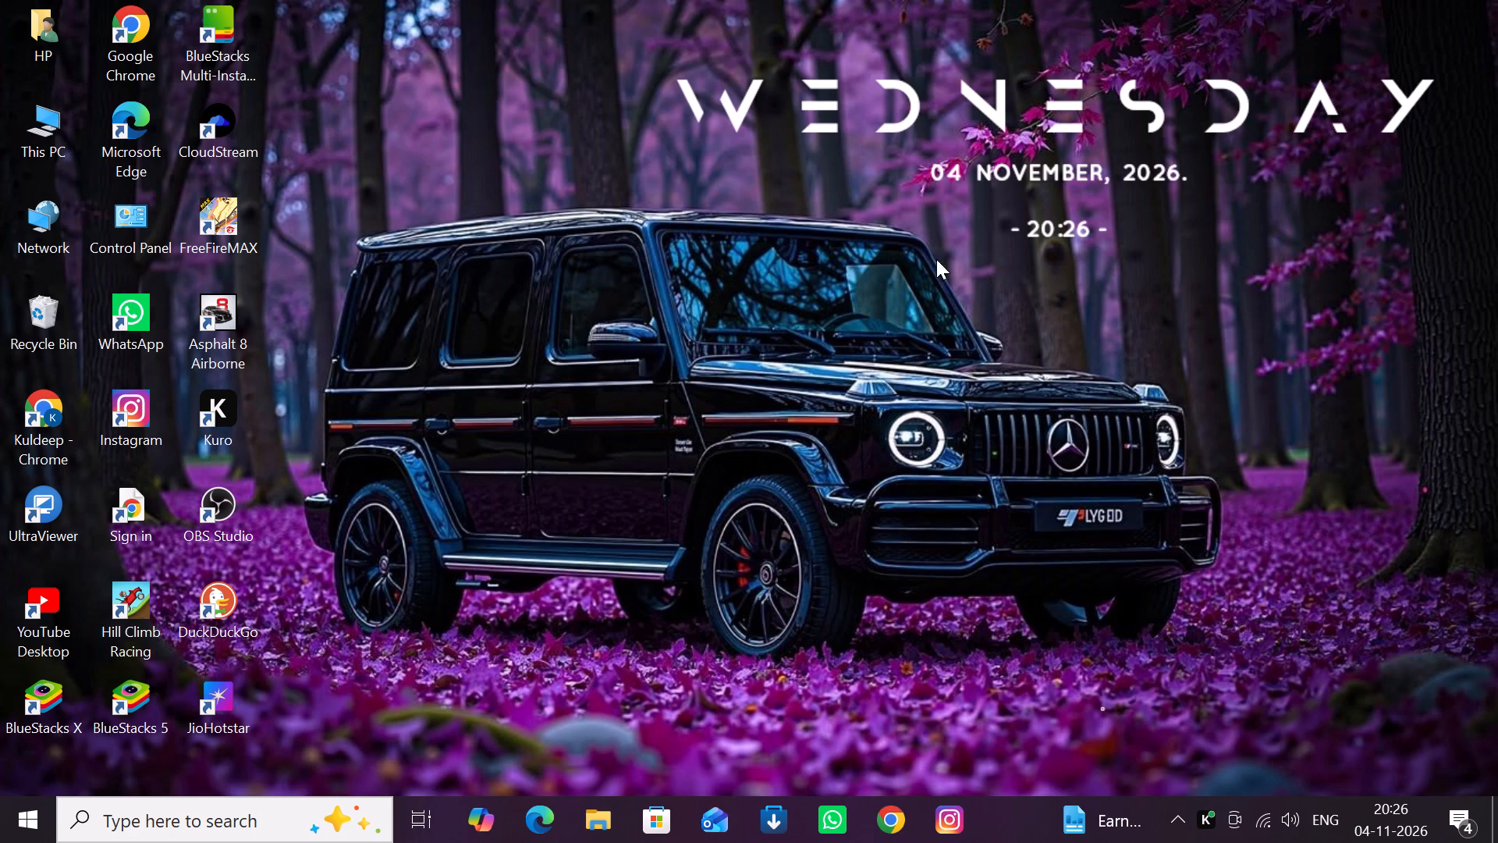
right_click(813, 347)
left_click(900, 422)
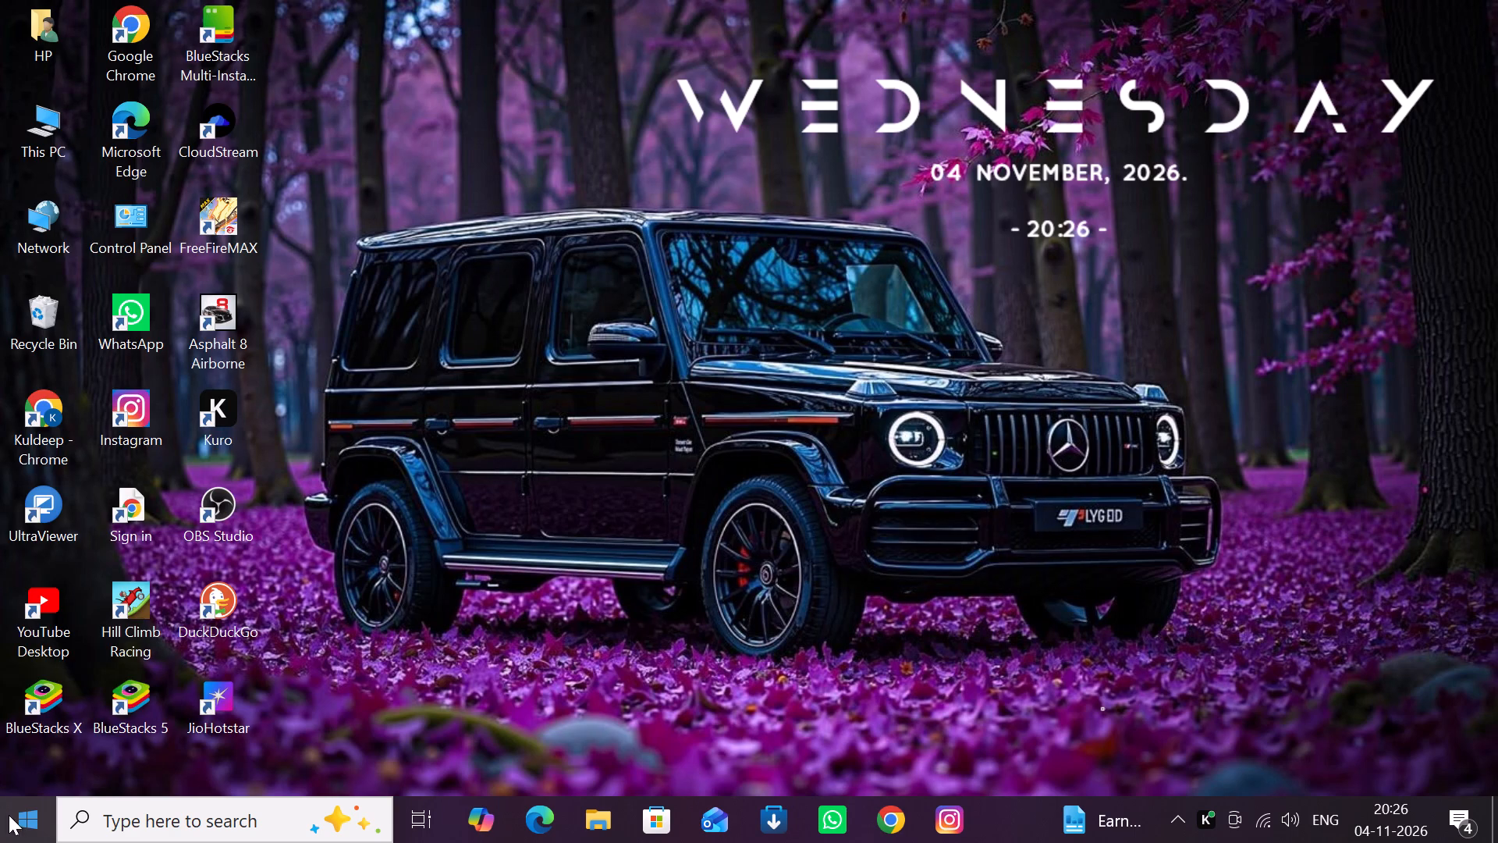
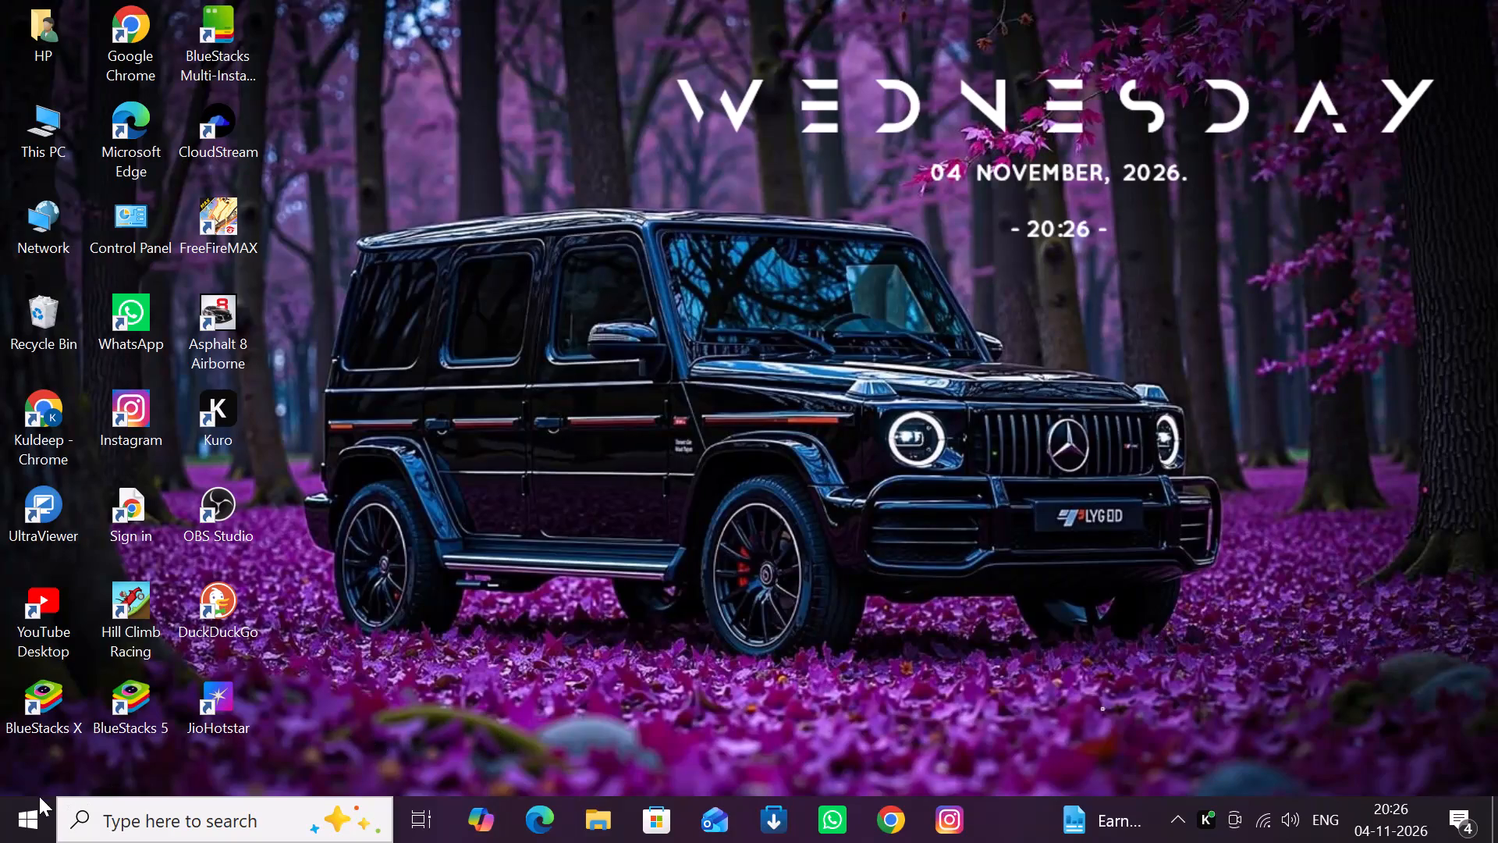
Switch to Windows and open the computer's power options.
left_click(31, 834)
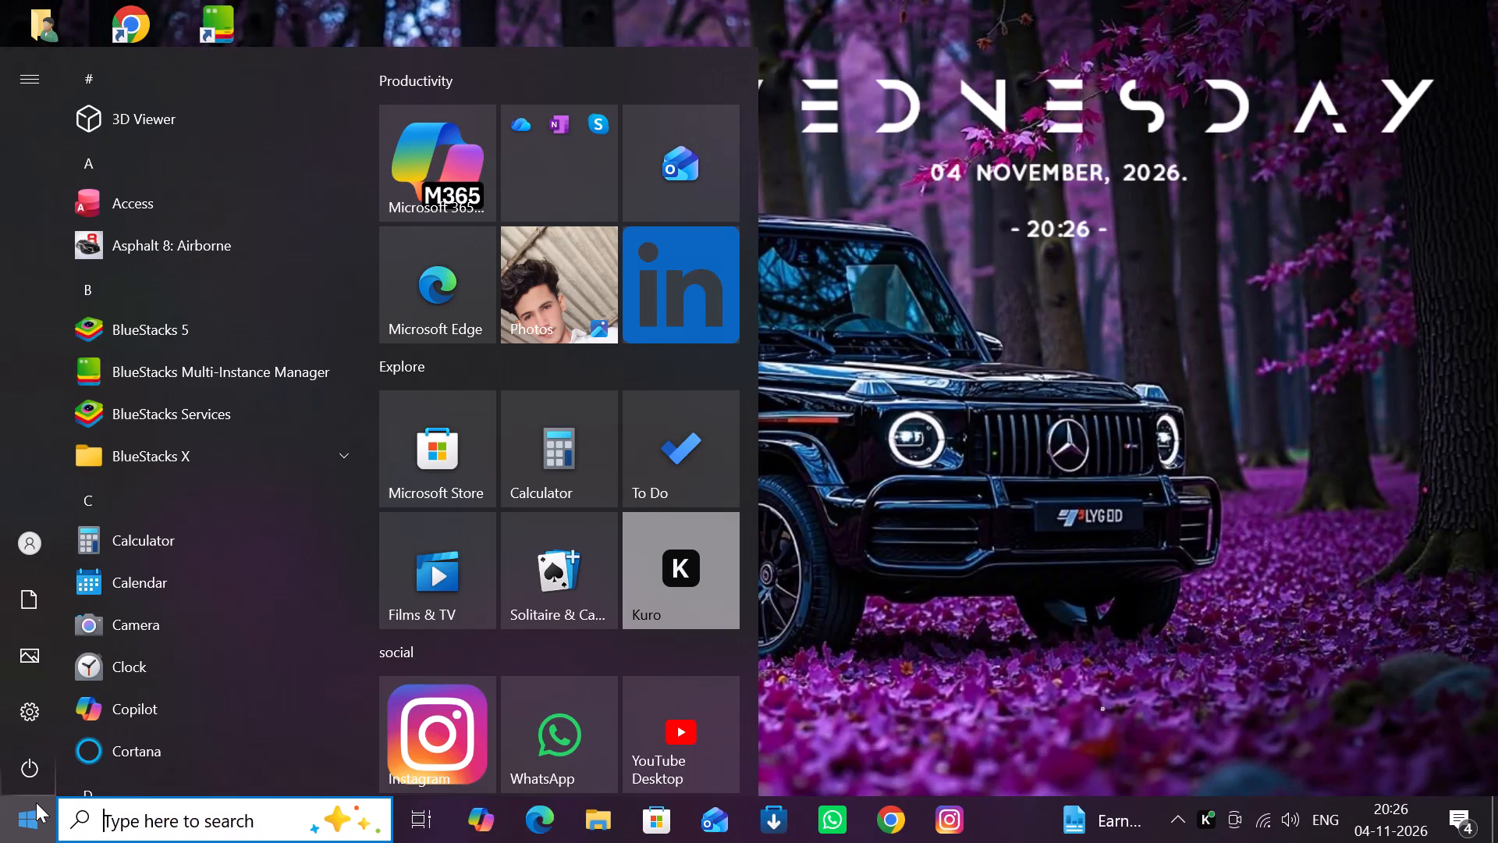
left_click(34, 781)
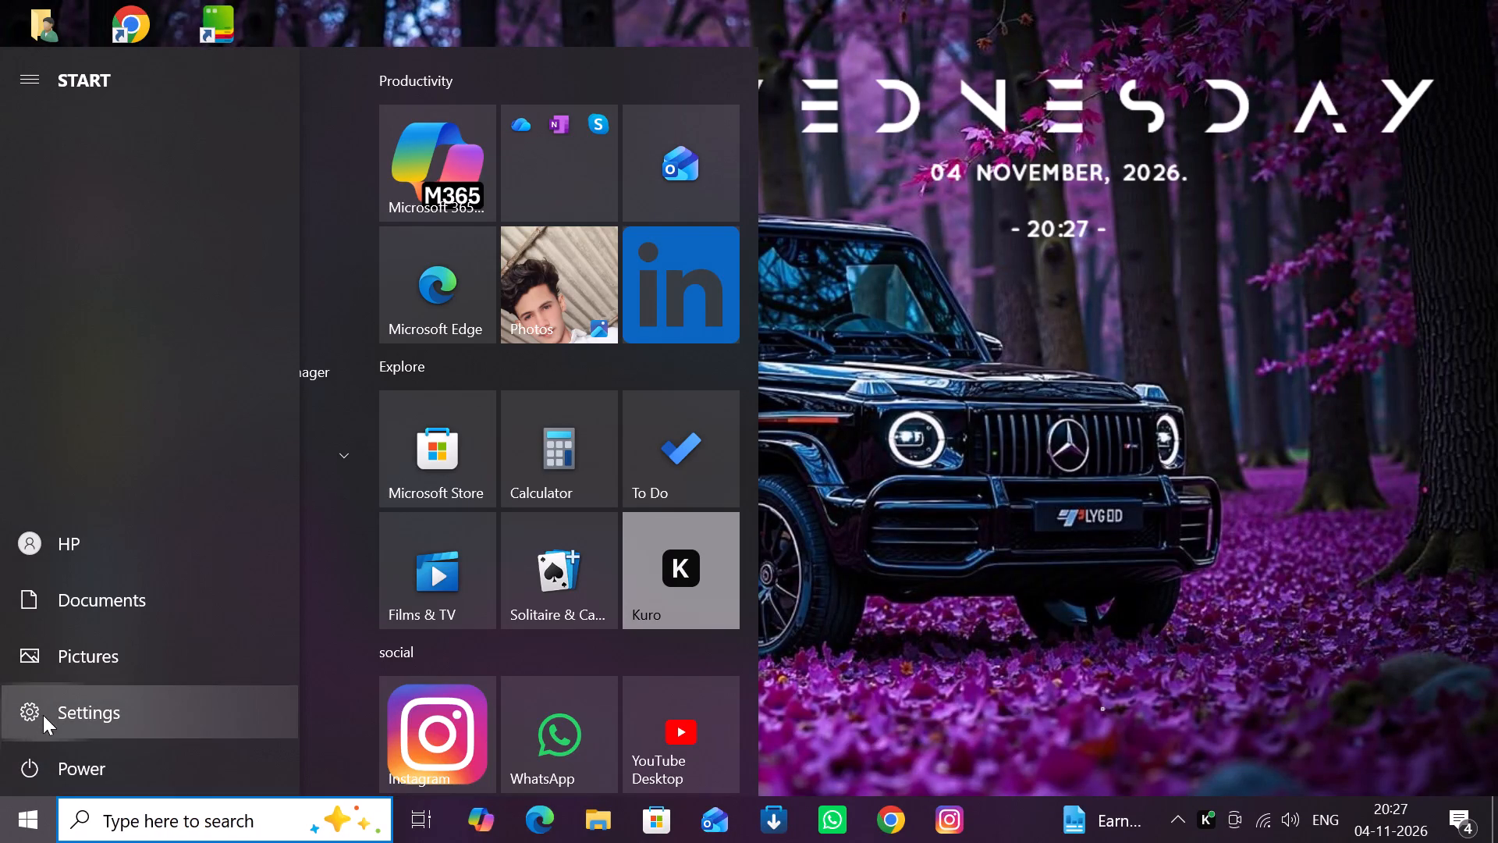
left_click(17, 774)
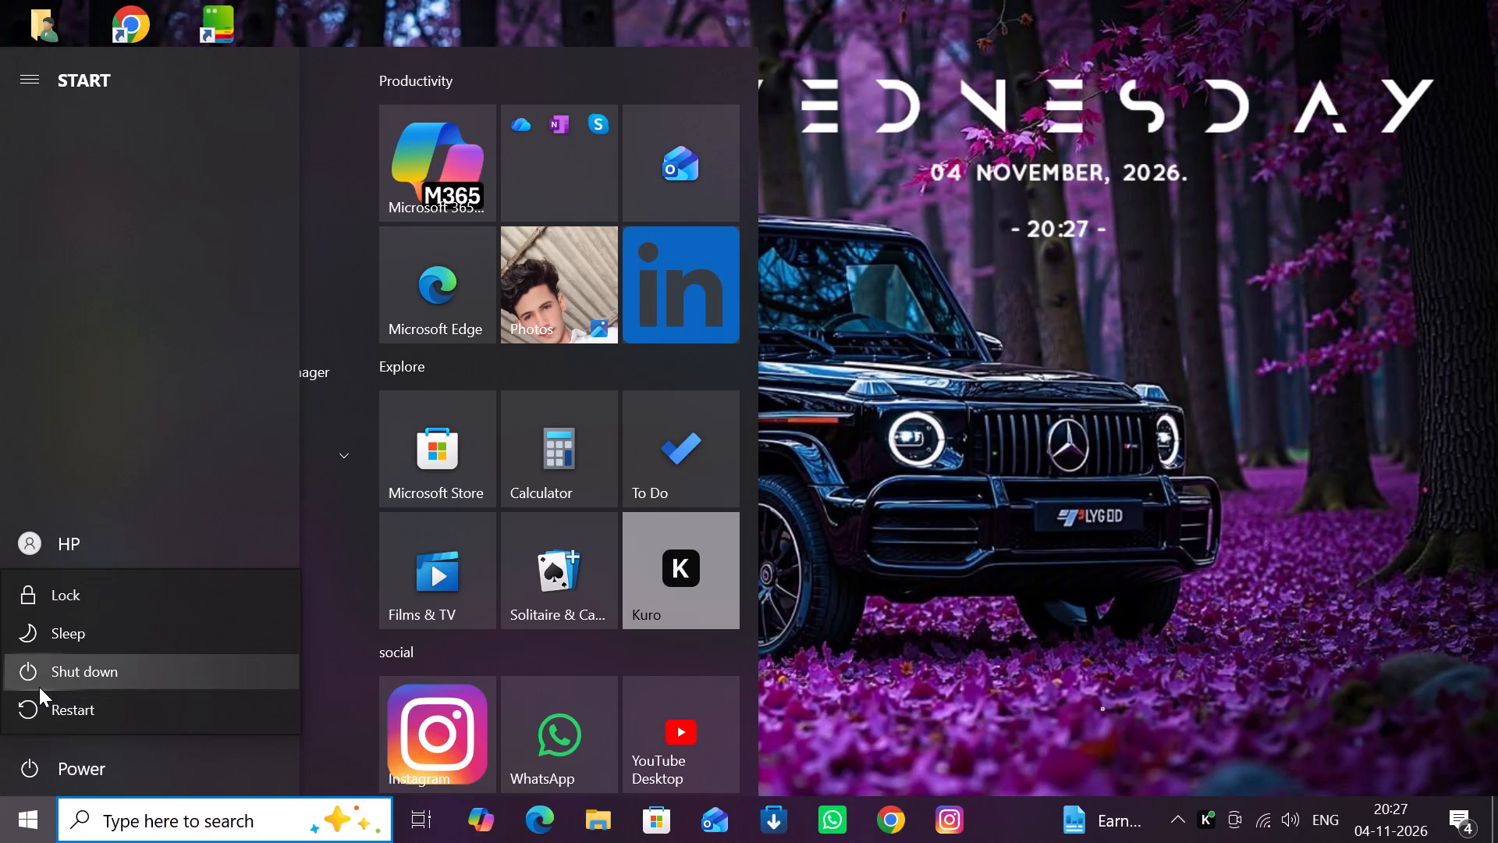